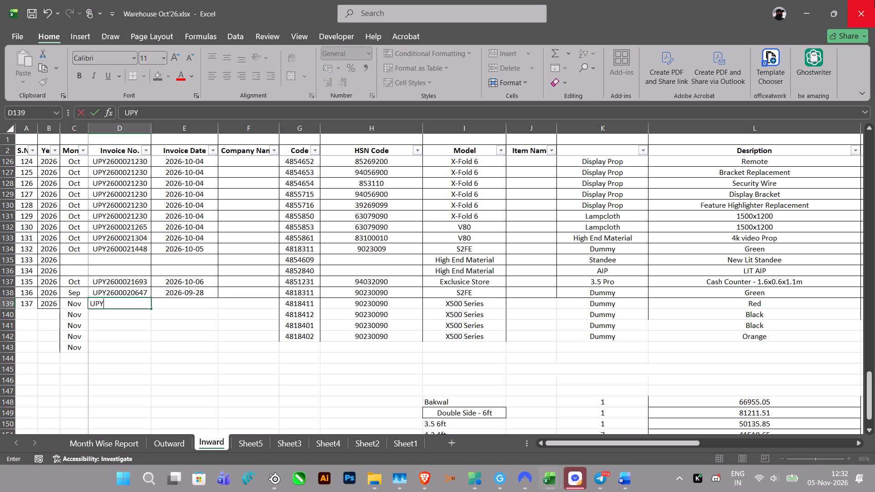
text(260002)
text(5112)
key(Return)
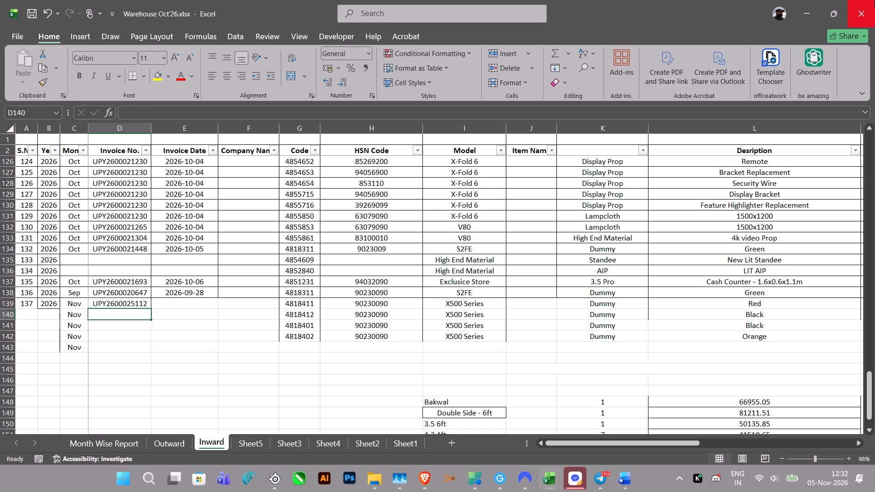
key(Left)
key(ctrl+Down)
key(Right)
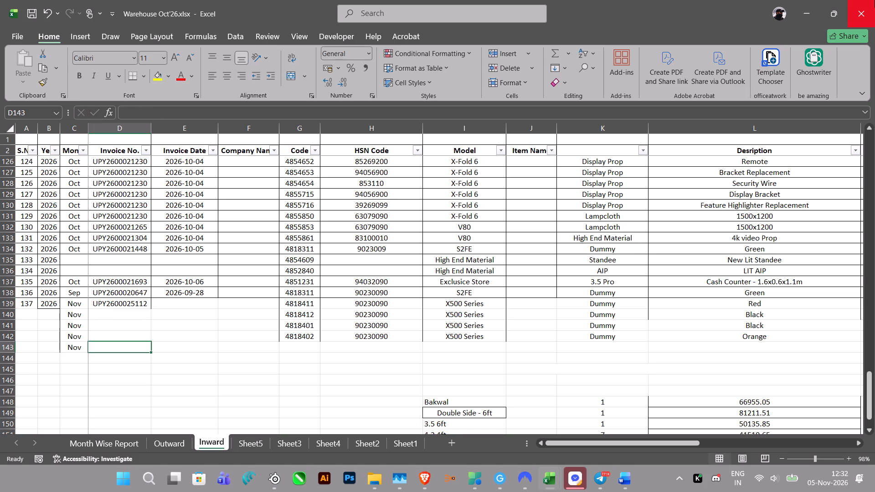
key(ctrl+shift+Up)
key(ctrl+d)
Enter invoice date 02-11-2026 in row 139 and fill it down the Invoice Date column through row 143.
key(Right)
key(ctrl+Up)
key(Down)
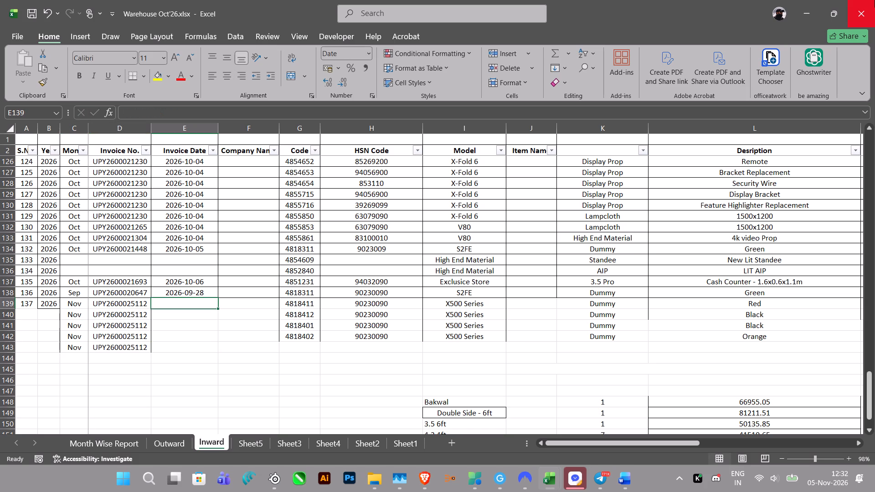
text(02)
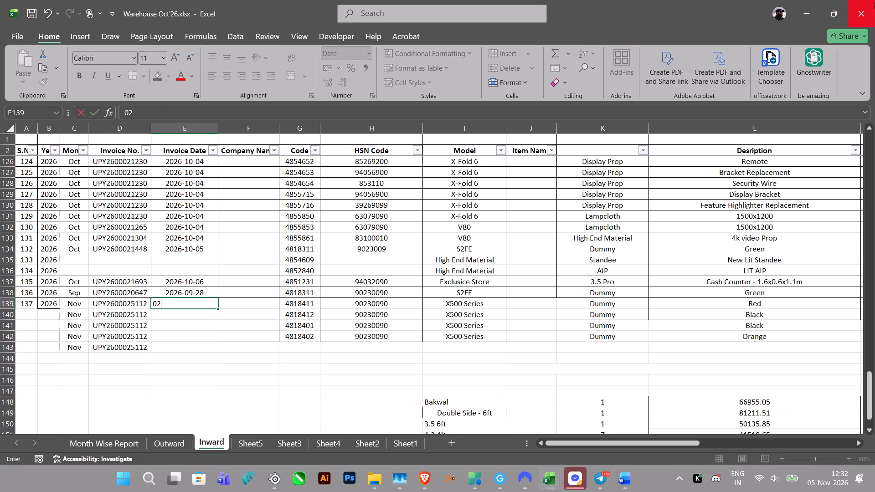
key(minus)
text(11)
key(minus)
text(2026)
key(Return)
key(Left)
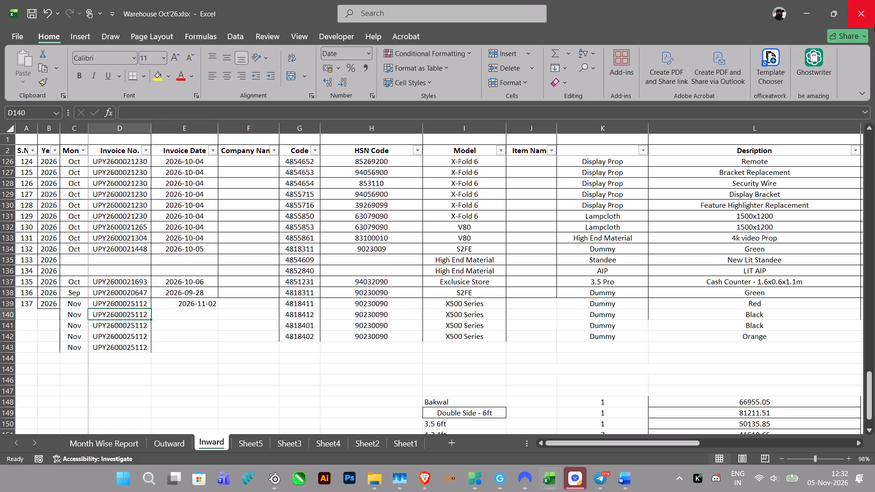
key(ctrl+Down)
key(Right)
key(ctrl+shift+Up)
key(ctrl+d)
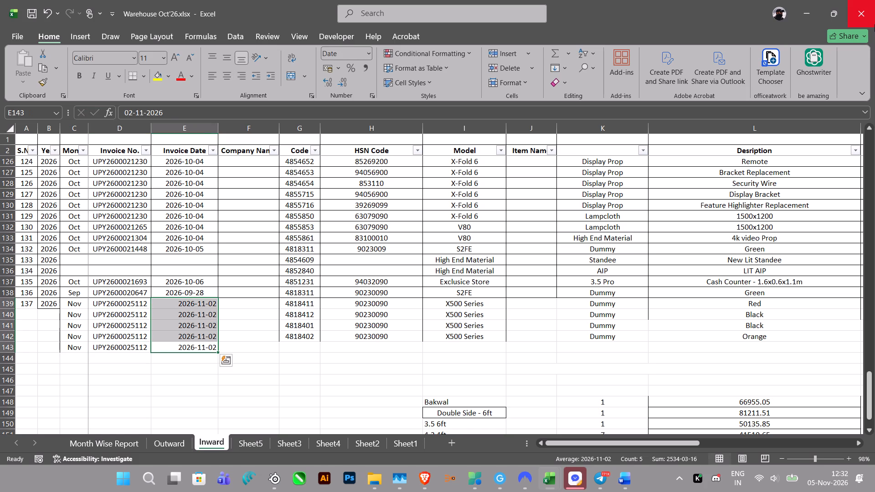
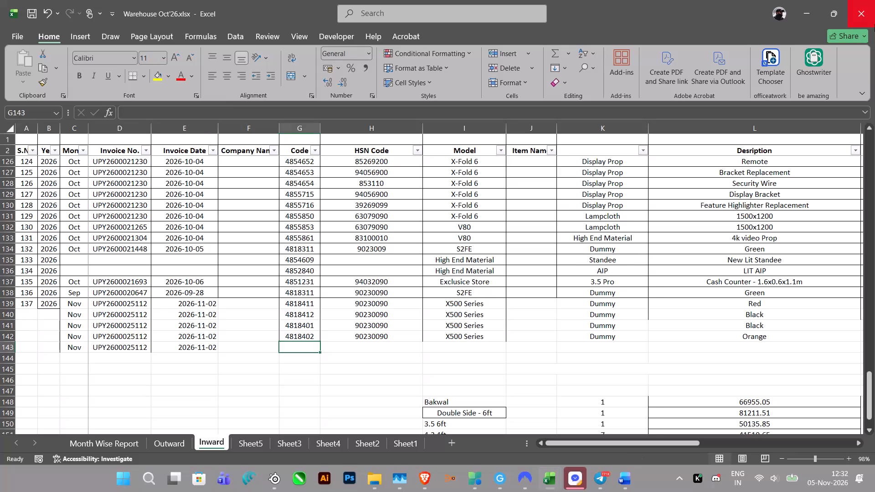
Delete the surplus row 143 below the new November entries.
key(Left)
key(Left)
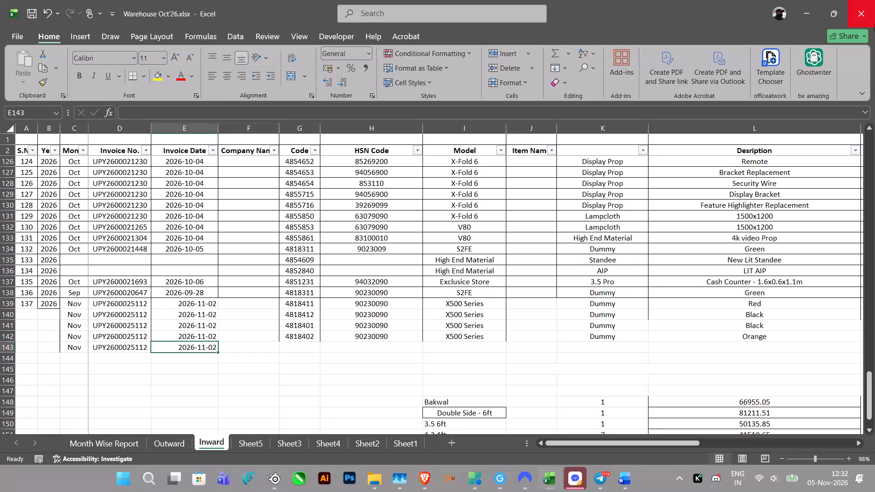
key(shift+space)
key(ctrl+minus)
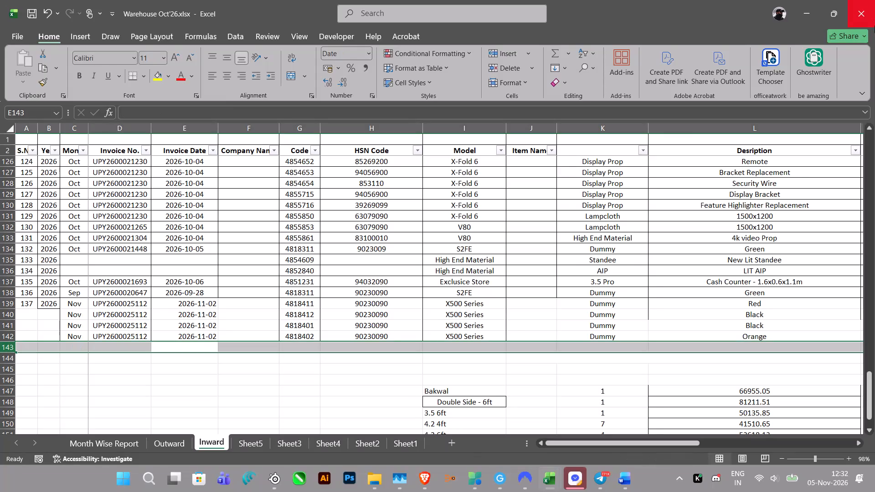
Check the Item Name column's earlier entries and the columns of row 142 through Receive Date.
key(Right)
key(Right)
key(Right)
key(Left)
key(Left)
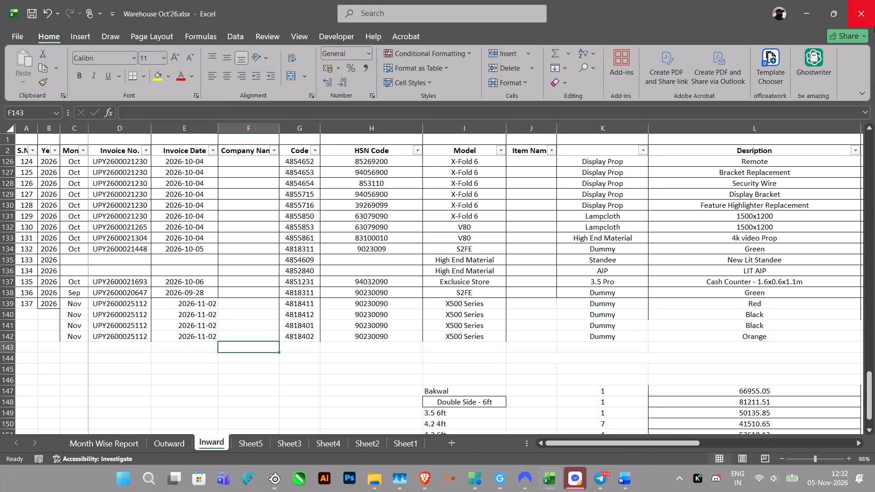
key(Up)
key(Right)
key(Right)
key(Right)
key(Right)
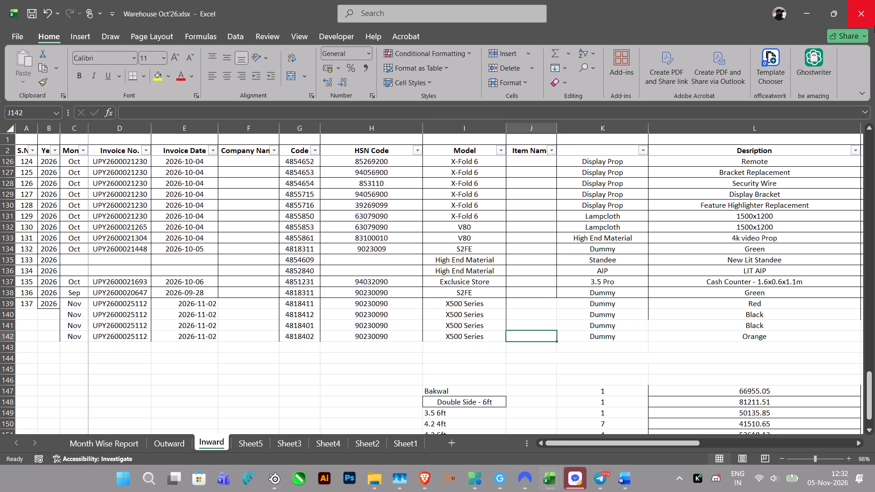
key(ctrl+Up)
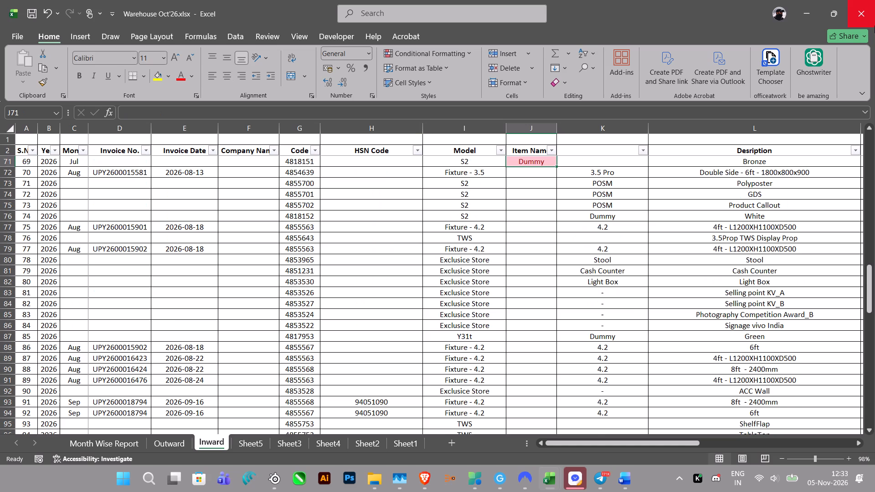
key(Left)
key(ctrl+Down)
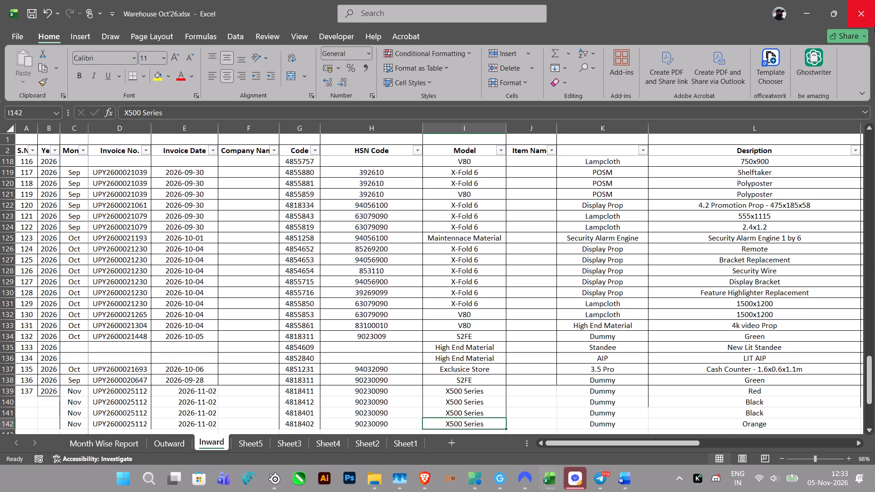
key(Right)
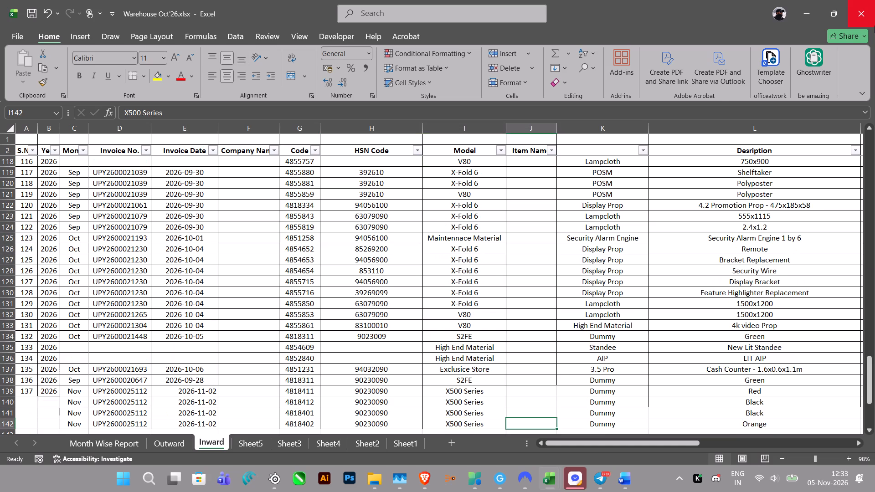
key(Right)
key(Right)
key(Right)
key(Left)
key(Left)
key(Left)
key(Left)
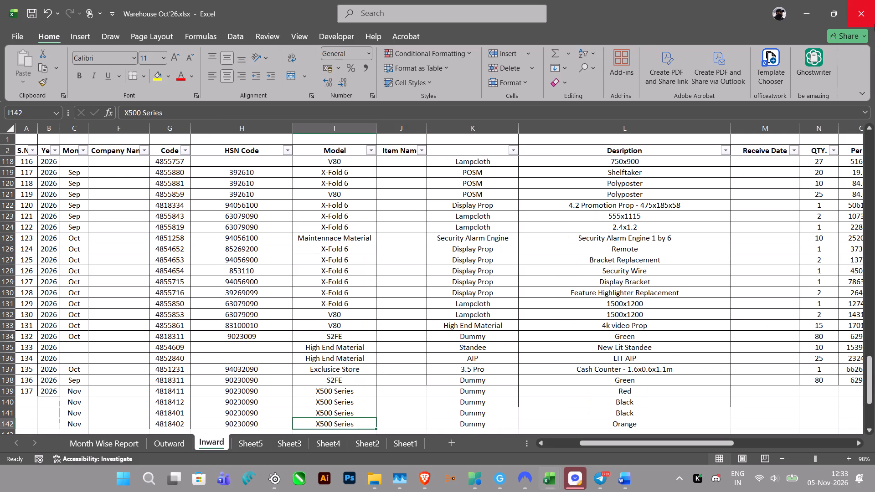
key(Down)
key(Down)
key(Down)
key(Up)
key(Up)
key(Up)
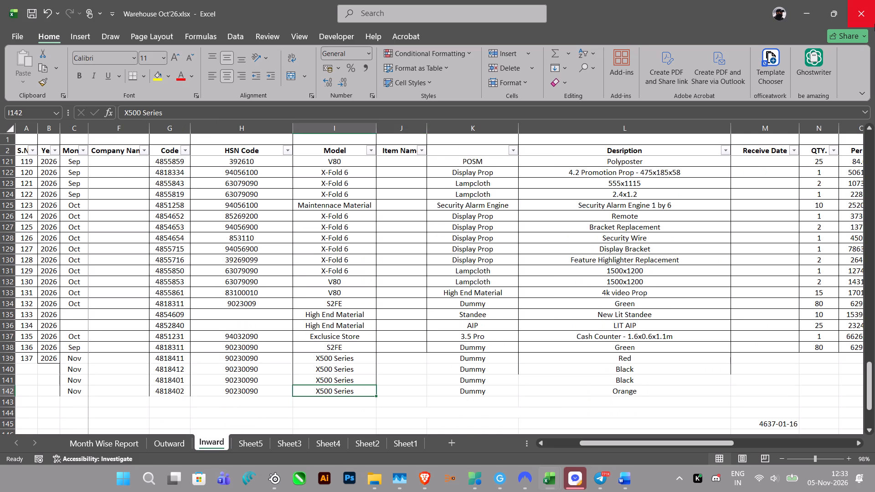
Enter receive date 05-11-2026 in row 139 and fill it down the Receive Date column through row 142.
key(Right)
key(Right)
key(Right)
key(Right)
key(Right)
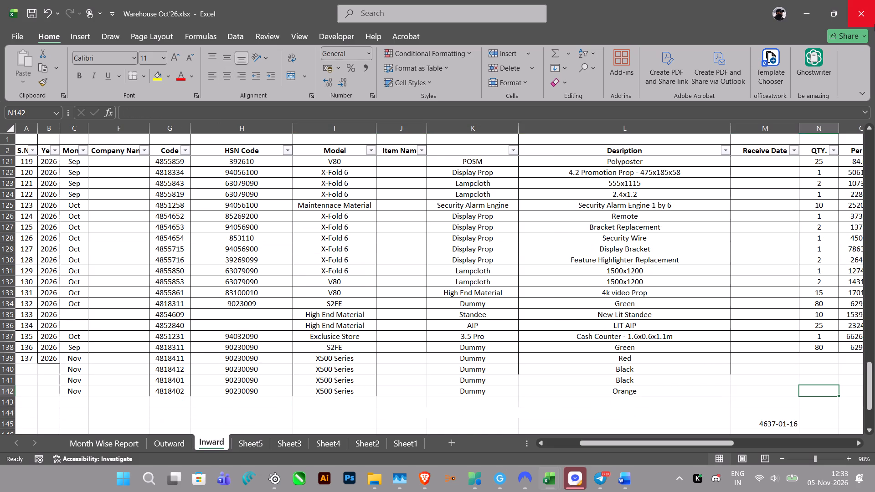
key(Left)
key(Up)
key(Up)
key(Up)
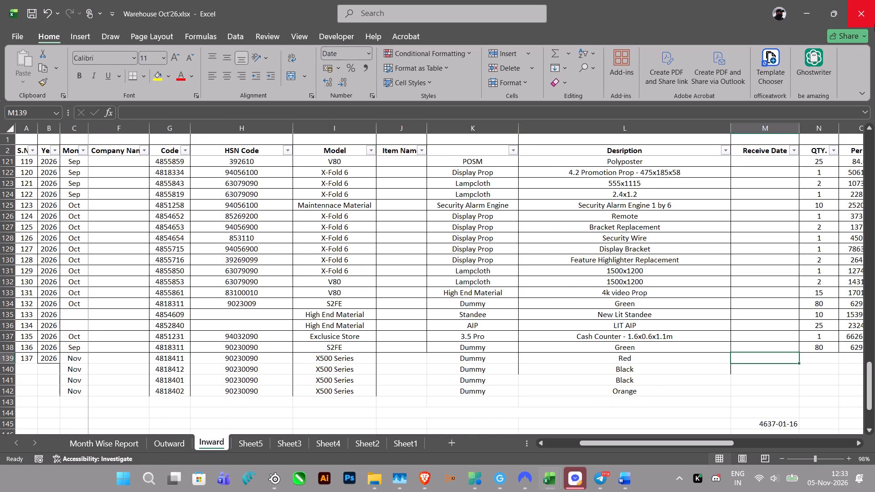
key(0)
key(5)
key(minus)
text(11)
text(-2026)
key(Return)
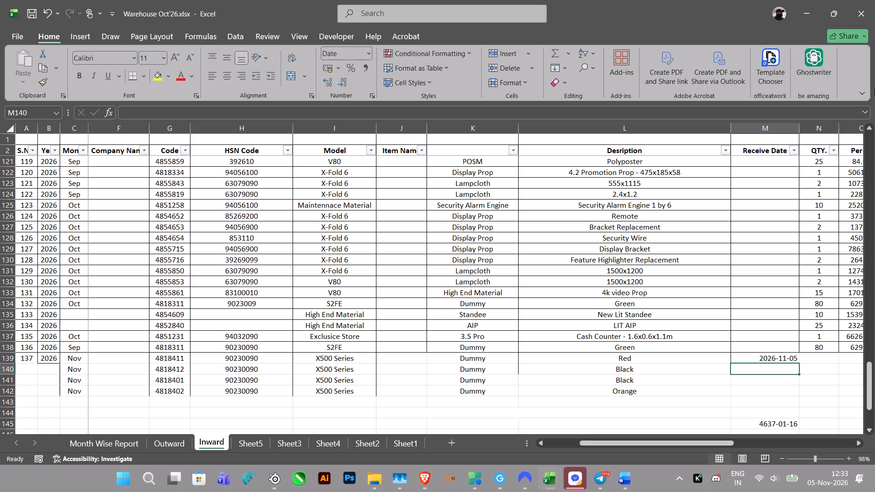
key(Left)
key(ctrl+Down)
key(Right)
key(ctrl+shift+Up)
key(ctrl+d)
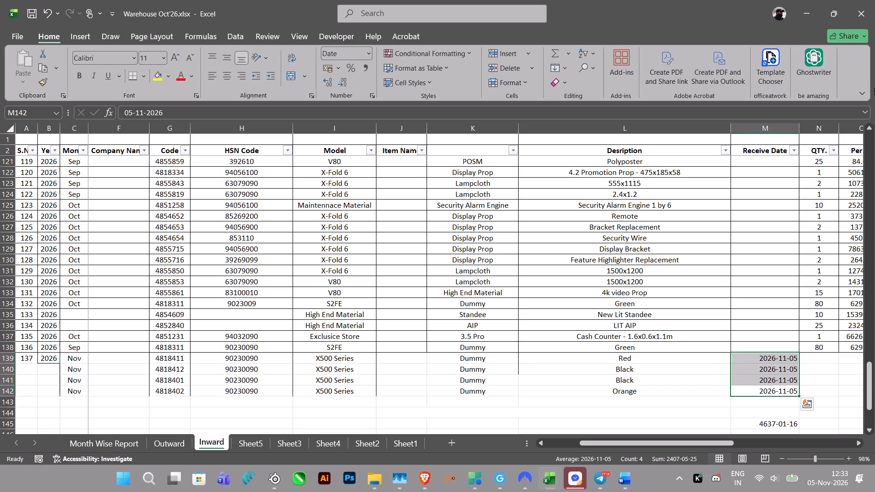
Review the row 142 entries back to the Invoice No. column.
key(Left)
key(Left)
key(Left)
key(Left)
key(Left)
key(Left)
key(Left)
key(Left)
key(Left)
key(Right)
key(Right)
key(Right)
key(Right)
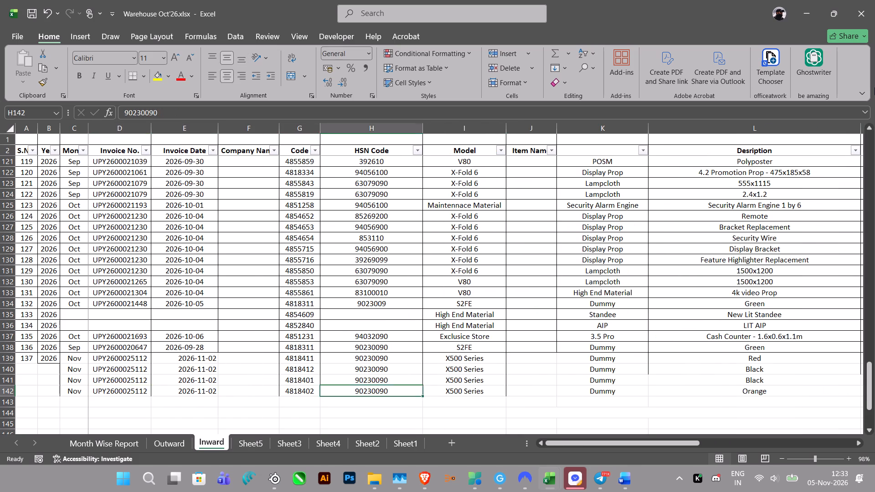
key(Right)
key(Right)
key(Right)
key(Right)
key(Right)
Enter quantities 60, 40, 20 and 20 in the QTY. column for rows 139 to 142.
key(Right)
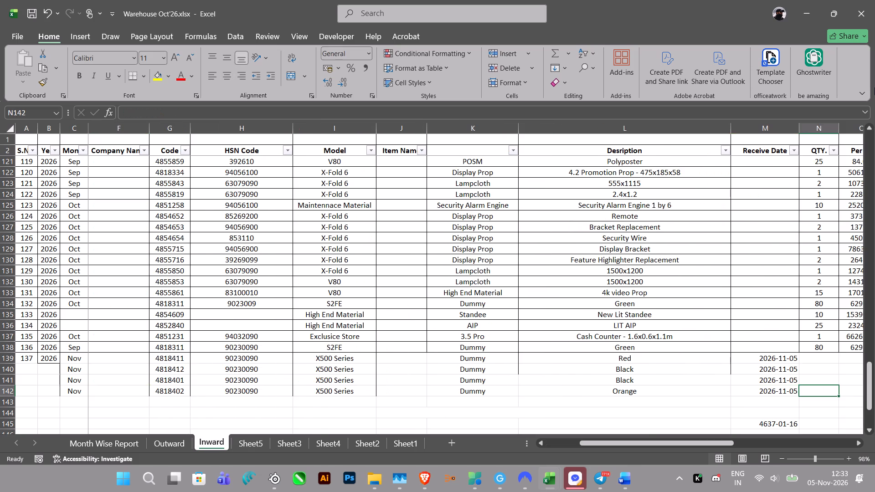
key(ctrl+Up)
key(Down)
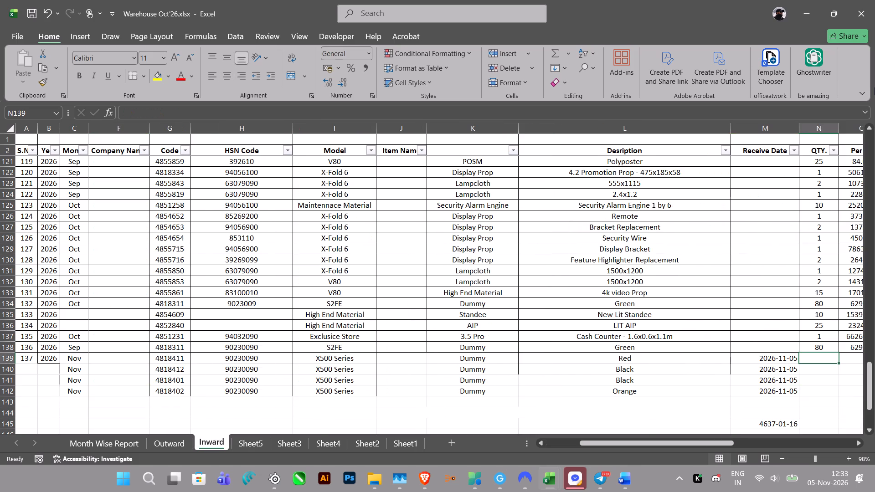
text(60)
key(Return)
text(40)
key(Return)
text(20)
key(Return)
text(20)
key(Return)
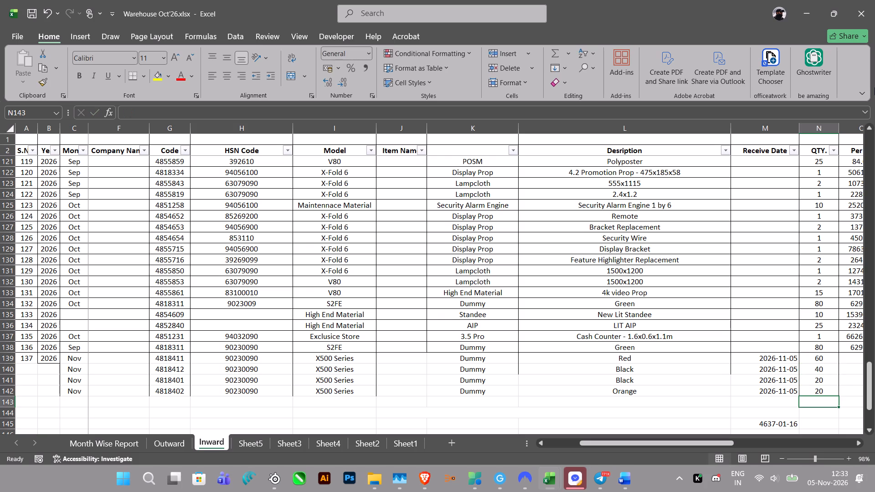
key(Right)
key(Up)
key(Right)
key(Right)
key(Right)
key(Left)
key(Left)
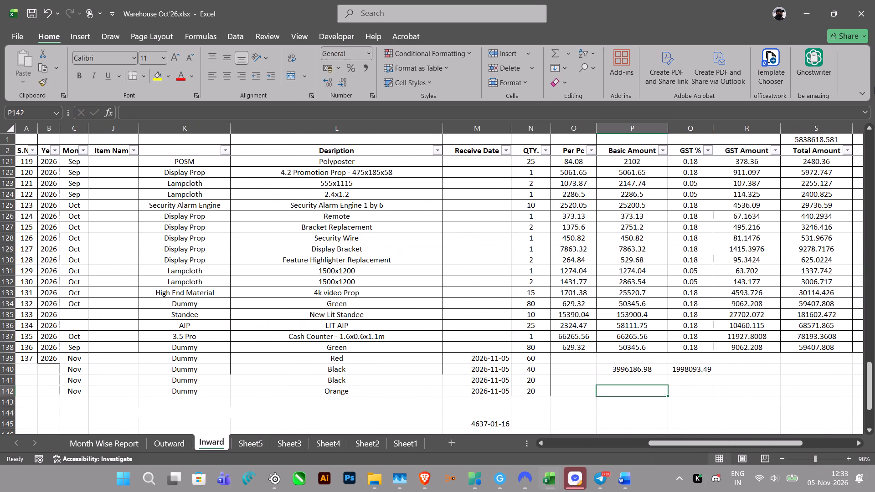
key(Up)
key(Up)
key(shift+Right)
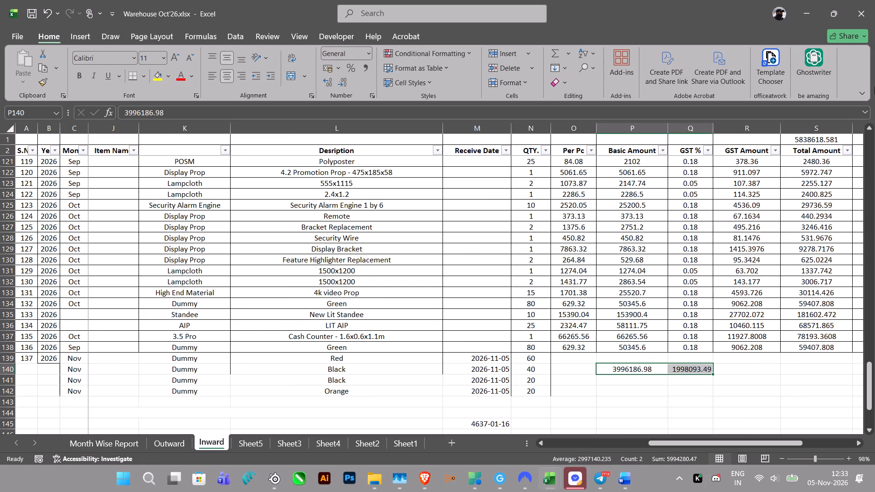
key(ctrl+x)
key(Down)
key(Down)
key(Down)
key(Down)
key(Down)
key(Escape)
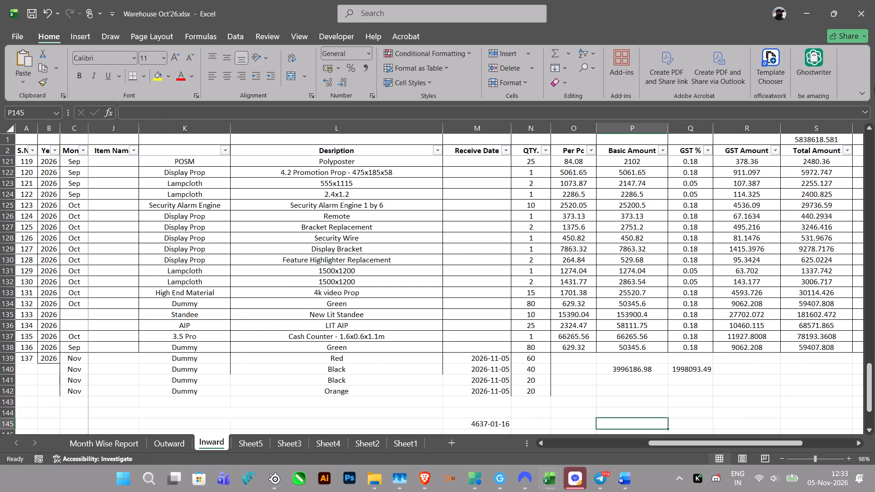
Insert ten blank rows at row 144, between the new entries and the reference figures below.
key(Up)
key(Down)
key(Down)
key(Down)
key(Down)
key(Down)
key(Down)
key(Down)
key(Down)
key(Up)
key(Up)
key(Up)
key(Up)
key(Up)
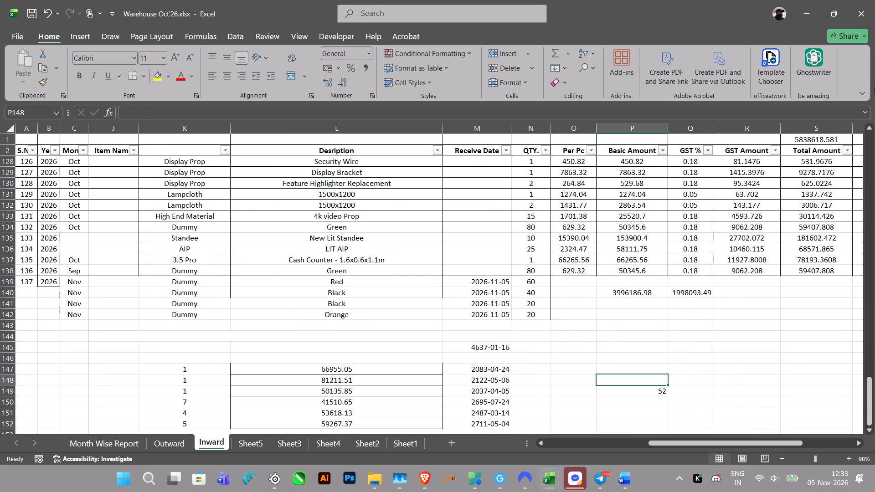
key(Up)
key(Up)
key(Up)
key(shift+space)
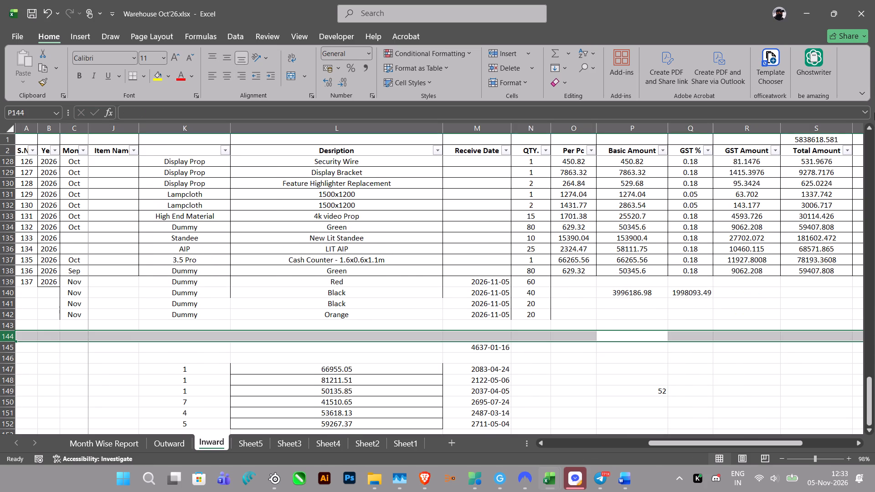
key(ctrl+plus)
key(ctrl+plus)
key(ctrl+plus)
key(ctrl+plus)
key(ctrl+plus)
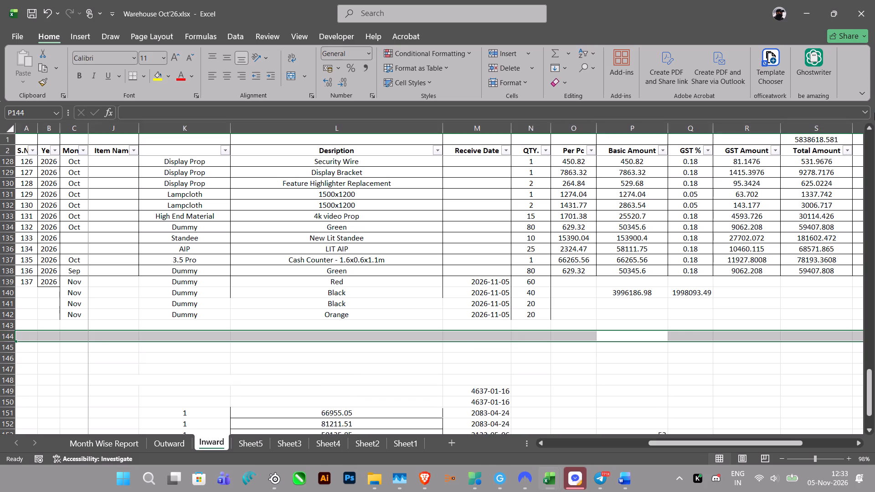
key(ctrl+plus)
key(ctrl+plus)
key(ctrl+plus)
key(ctrl+plus)
key(ctrl+plus)
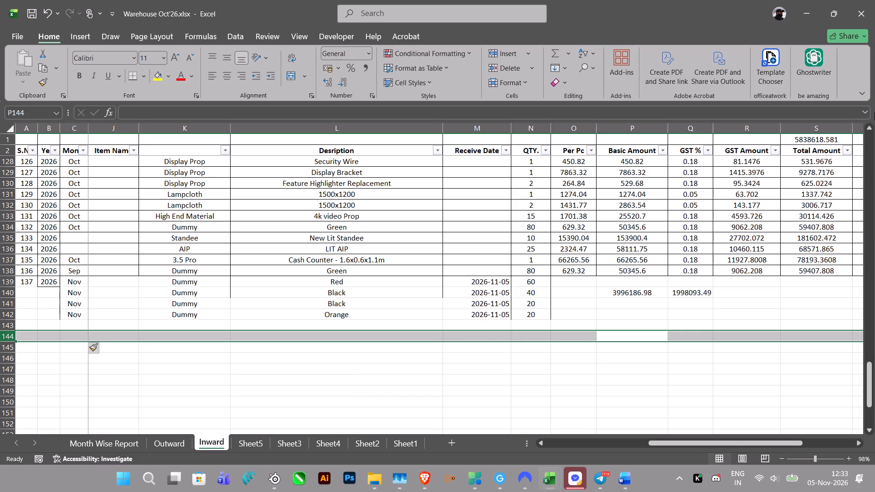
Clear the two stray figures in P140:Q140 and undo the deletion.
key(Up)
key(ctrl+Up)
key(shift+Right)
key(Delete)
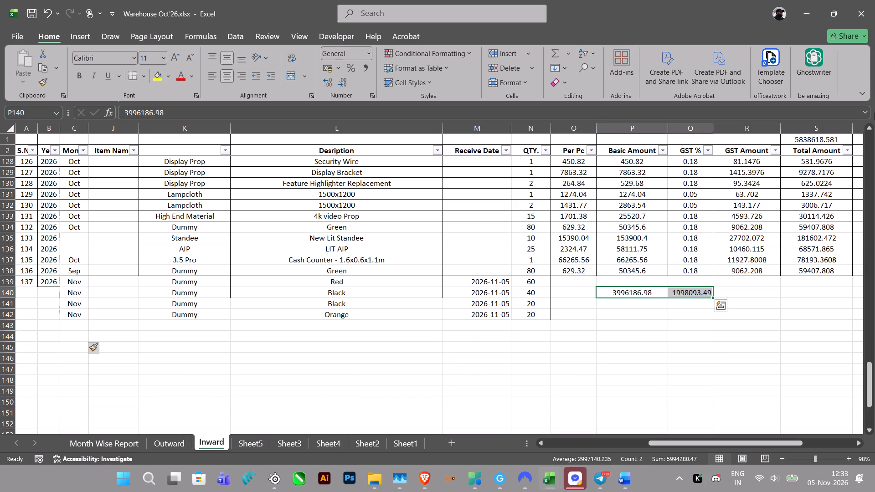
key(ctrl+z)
Move the two stray figures from P140:Q140 down to P149:Q149, clear of the new entries.
key(Left)
key(Right)
key(Right)
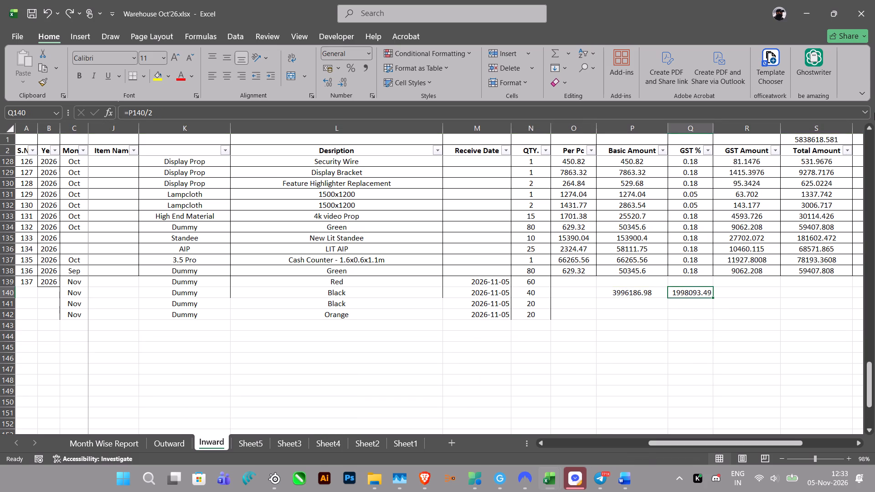
key(shift+Left)
key(ctrl+x)
key(Down)
key(Down)
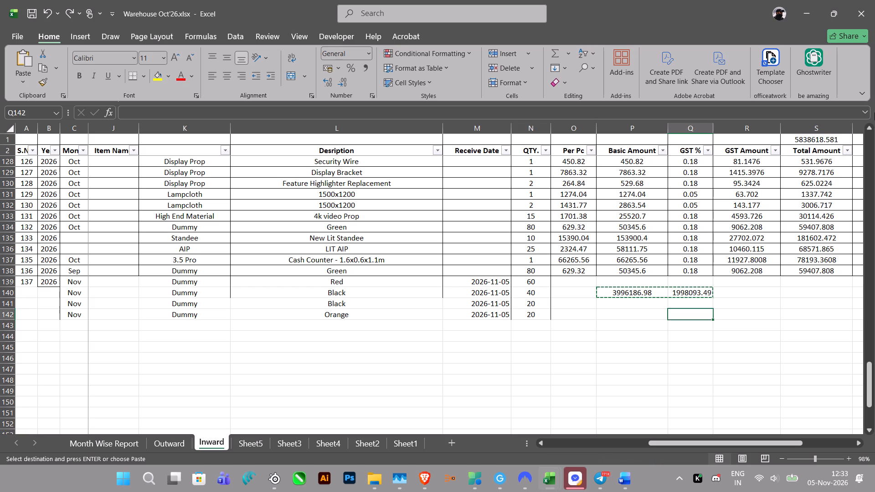
key(Down)
key(Down)
key(Down)
key(Down)
key(Left)
key(Left)
key(Down)
key(Down)
key(Down)
key(Right)
key(ctrl+v)
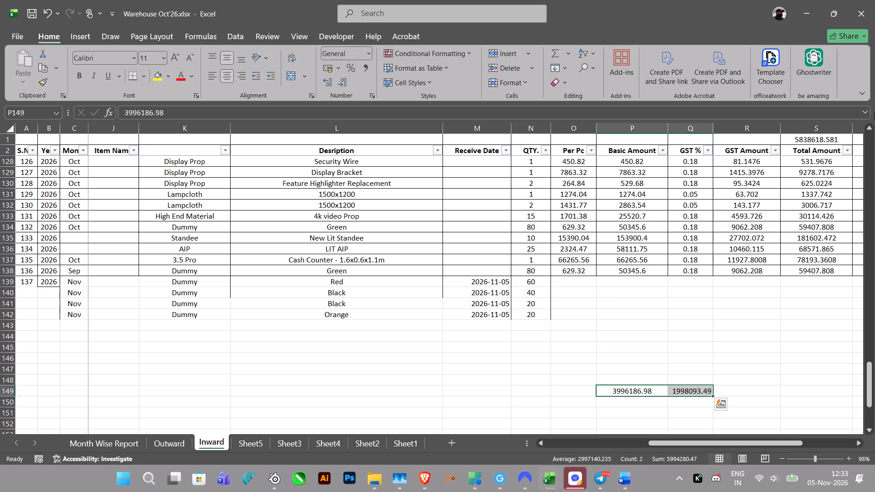
key(Escape)
Enter per-piece prices 1244.58, 1119.86, 1261.92 and 1430.87 in the Per Pc column for rows 139 to 142.
key(Up)
key(Up)
key(Up)
key(Up)
key(Up)
key(Up)
key(Up)
key(Up)
key(Left)
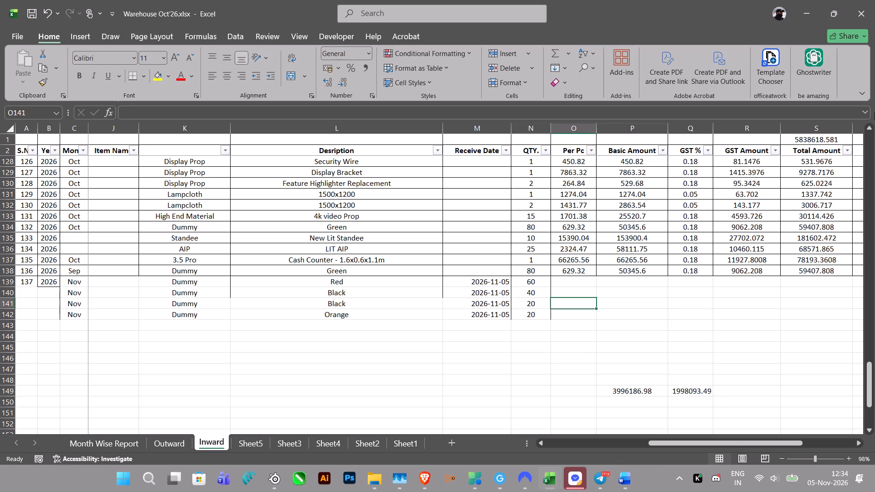
key(ctrl+Up)
key(Down)
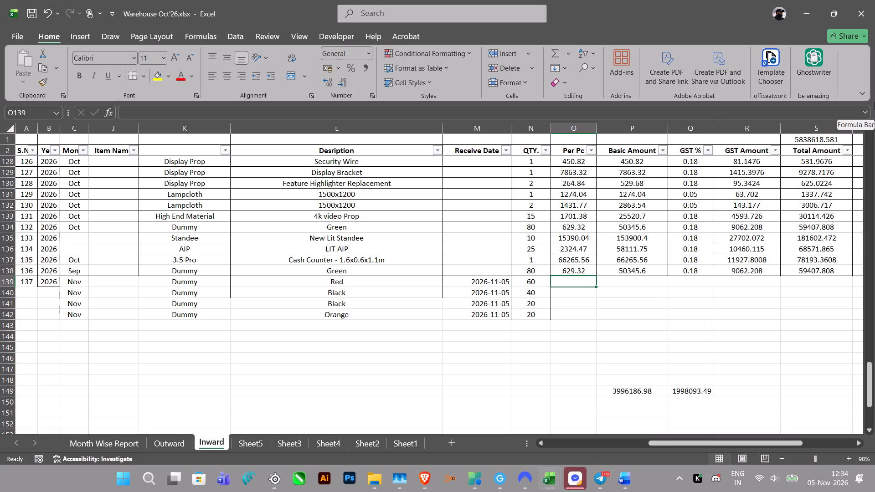
text(1244.58)
key(Return)
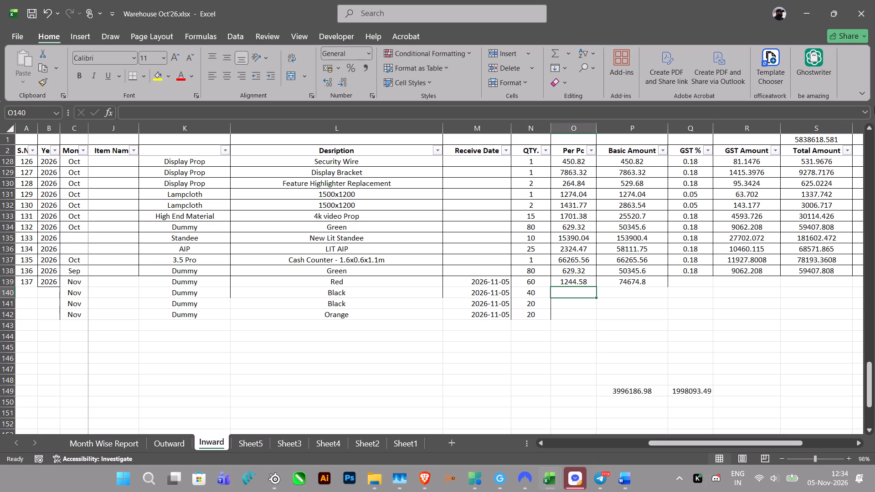
text(1119.86)
key(Return)
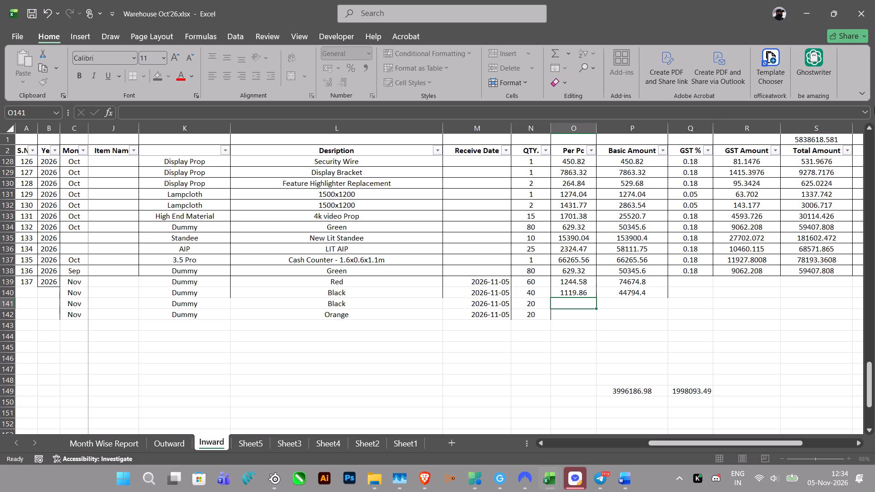
text(1261.92)
key(Return)
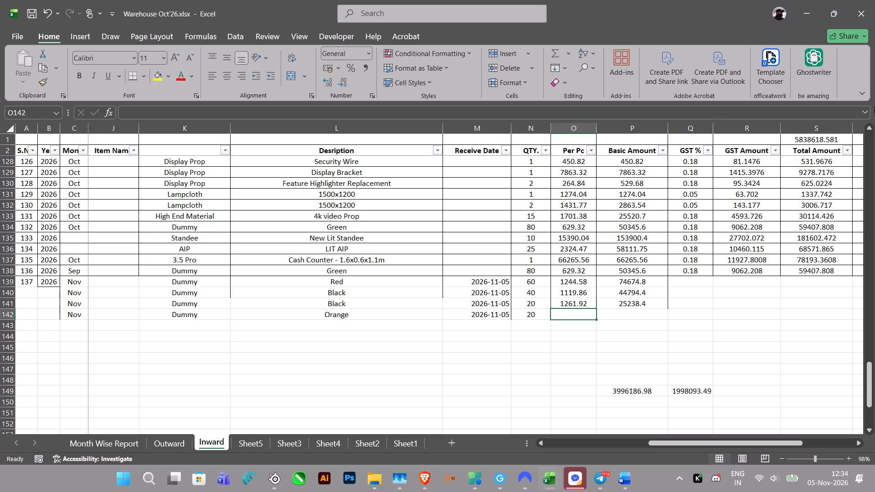
text(1430.8)
key(7)
key(Return)
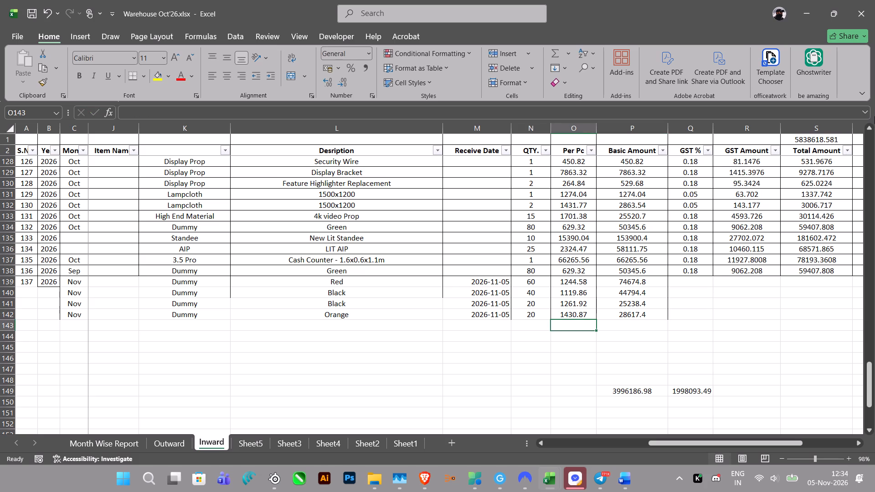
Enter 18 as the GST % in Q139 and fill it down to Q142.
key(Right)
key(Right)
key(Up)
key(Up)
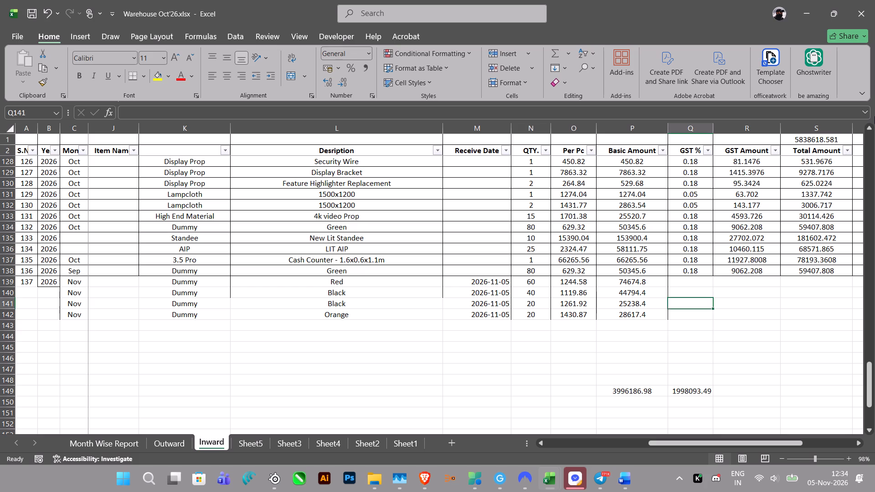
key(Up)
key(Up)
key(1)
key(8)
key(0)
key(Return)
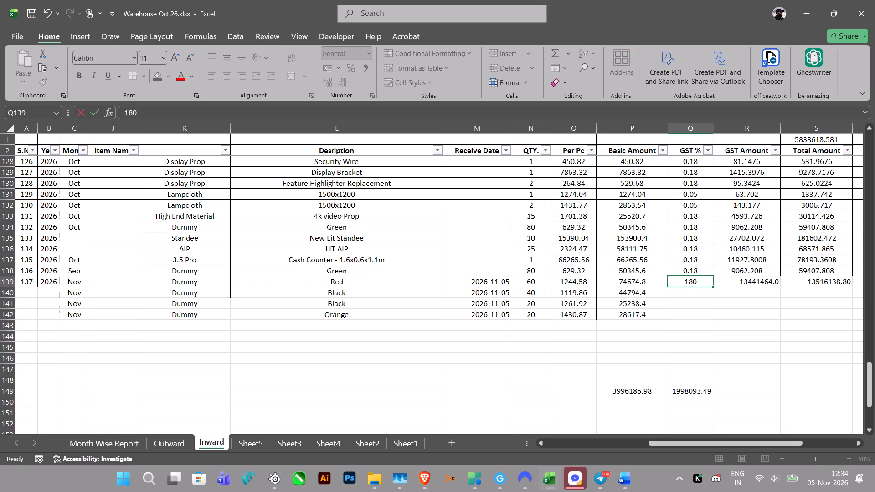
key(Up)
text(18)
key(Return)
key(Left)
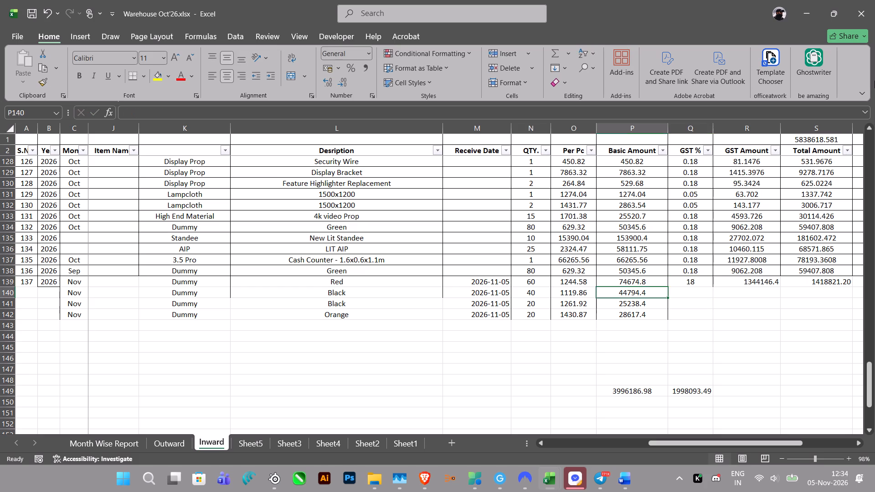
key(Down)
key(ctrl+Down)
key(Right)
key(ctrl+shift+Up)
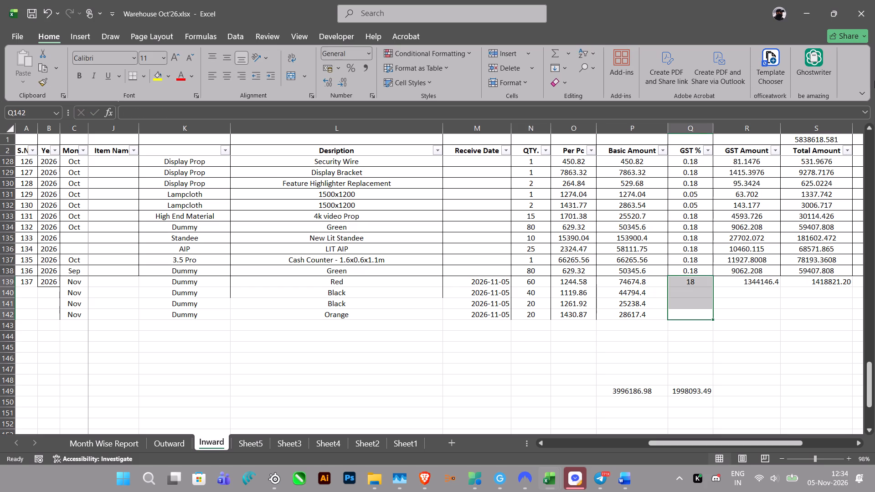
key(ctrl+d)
Set the GST % of the first Lampcloth entry, in Q3, to 5.
key(Up)
key(Up)
key(Up)
key(Up)
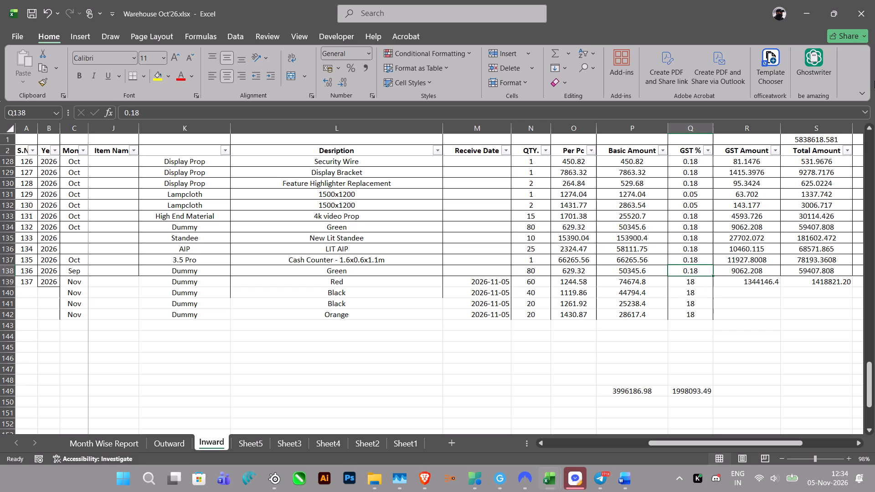
key(ctrl+Up)
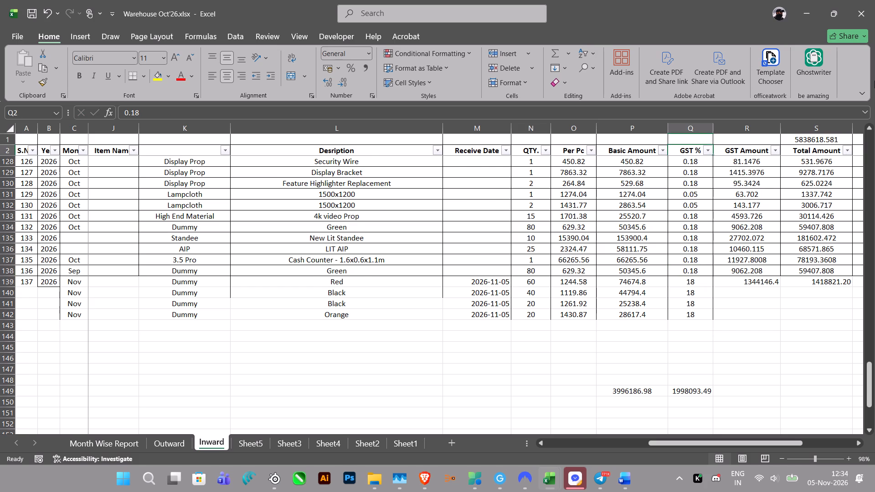
key(Down)
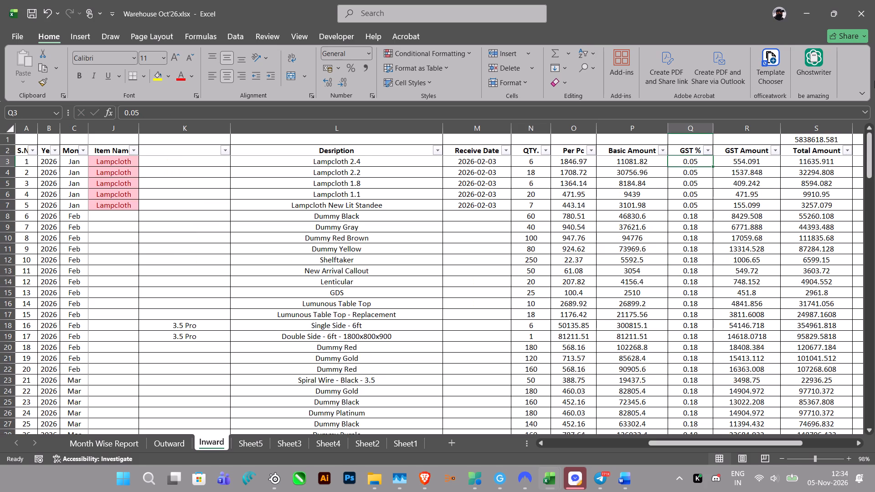
key(5)
key(Return)
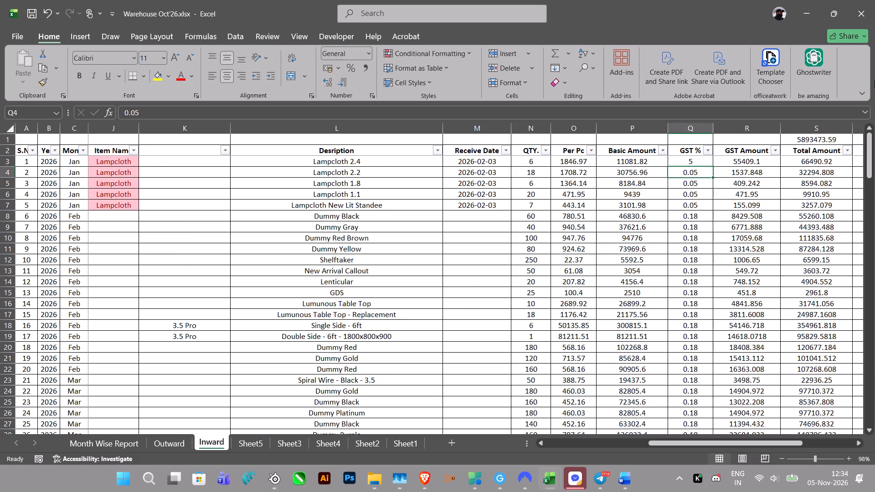
key(ctrl+z)
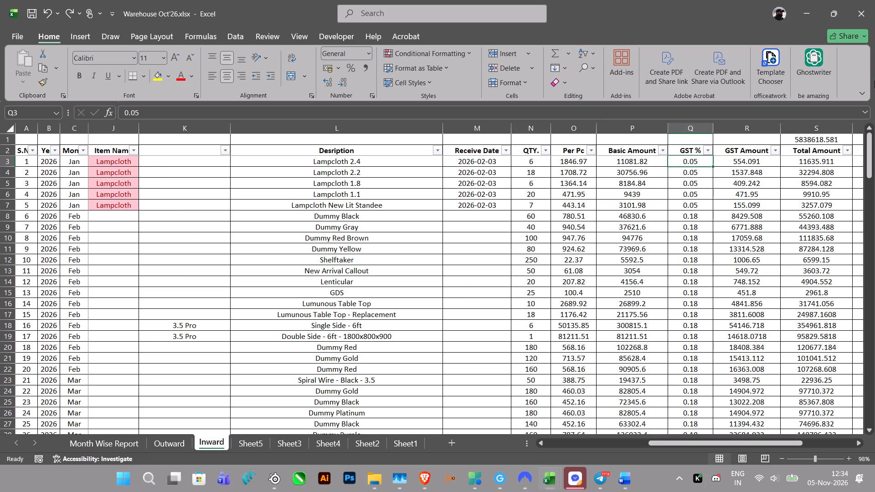
key(5)
key(Return)
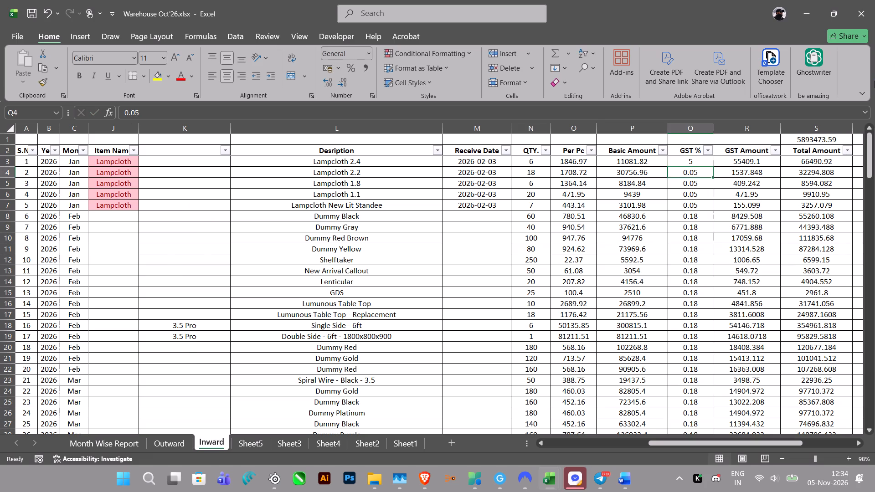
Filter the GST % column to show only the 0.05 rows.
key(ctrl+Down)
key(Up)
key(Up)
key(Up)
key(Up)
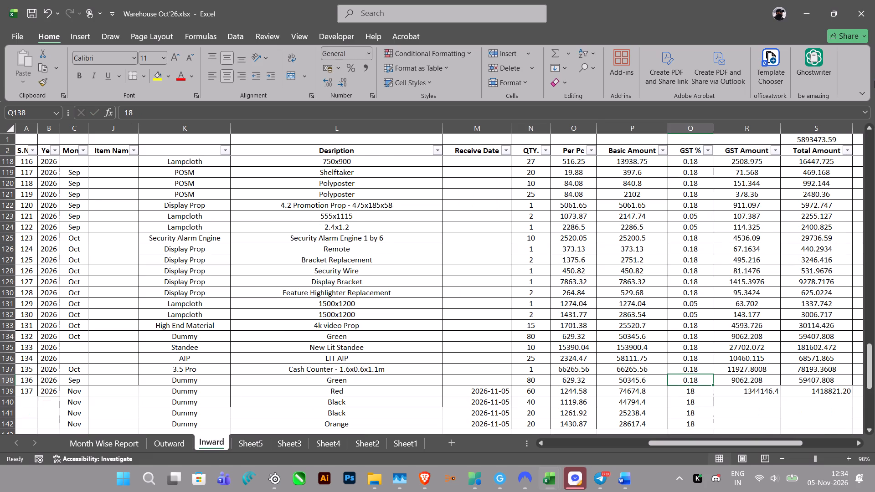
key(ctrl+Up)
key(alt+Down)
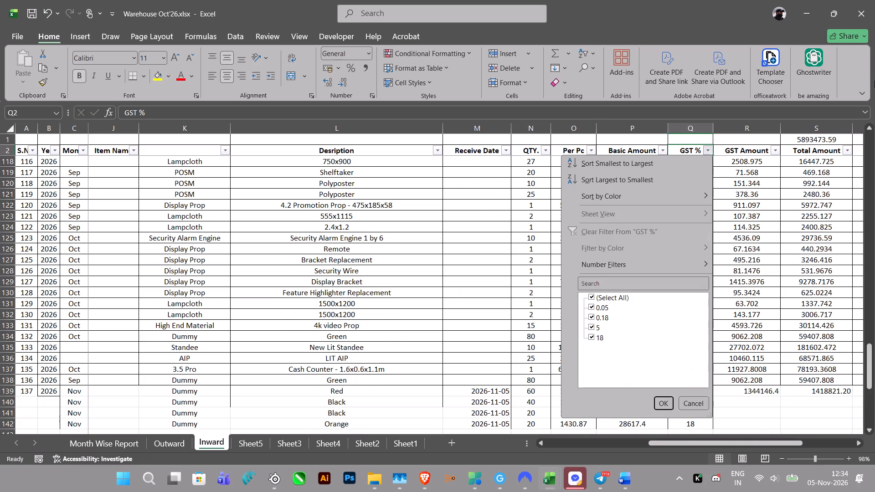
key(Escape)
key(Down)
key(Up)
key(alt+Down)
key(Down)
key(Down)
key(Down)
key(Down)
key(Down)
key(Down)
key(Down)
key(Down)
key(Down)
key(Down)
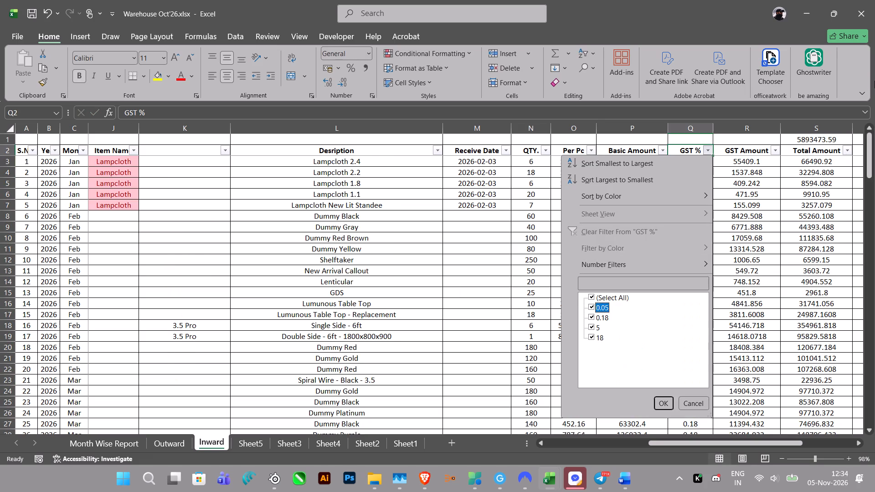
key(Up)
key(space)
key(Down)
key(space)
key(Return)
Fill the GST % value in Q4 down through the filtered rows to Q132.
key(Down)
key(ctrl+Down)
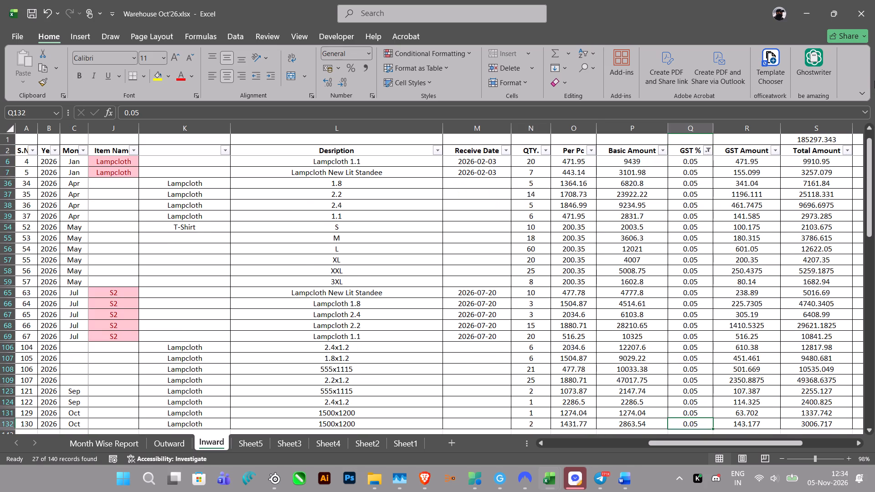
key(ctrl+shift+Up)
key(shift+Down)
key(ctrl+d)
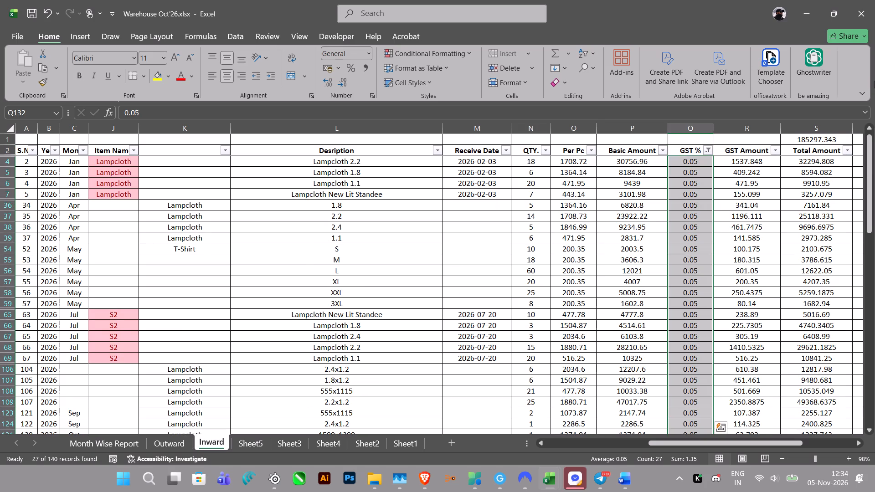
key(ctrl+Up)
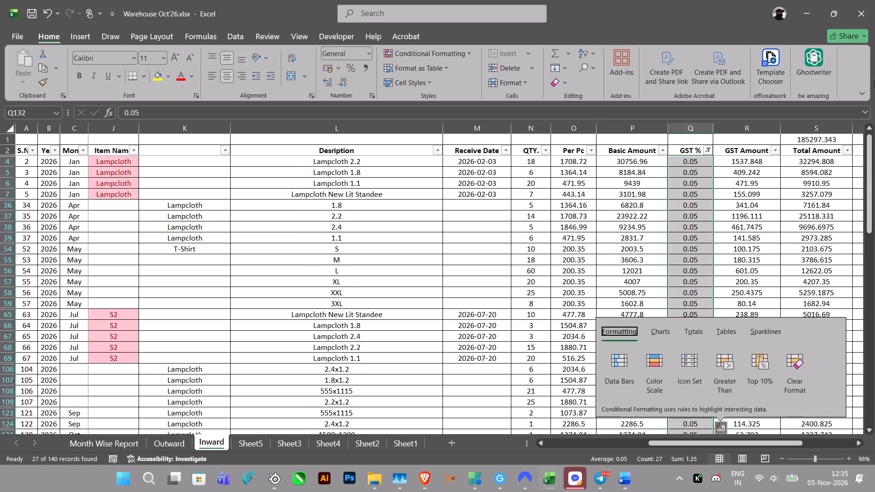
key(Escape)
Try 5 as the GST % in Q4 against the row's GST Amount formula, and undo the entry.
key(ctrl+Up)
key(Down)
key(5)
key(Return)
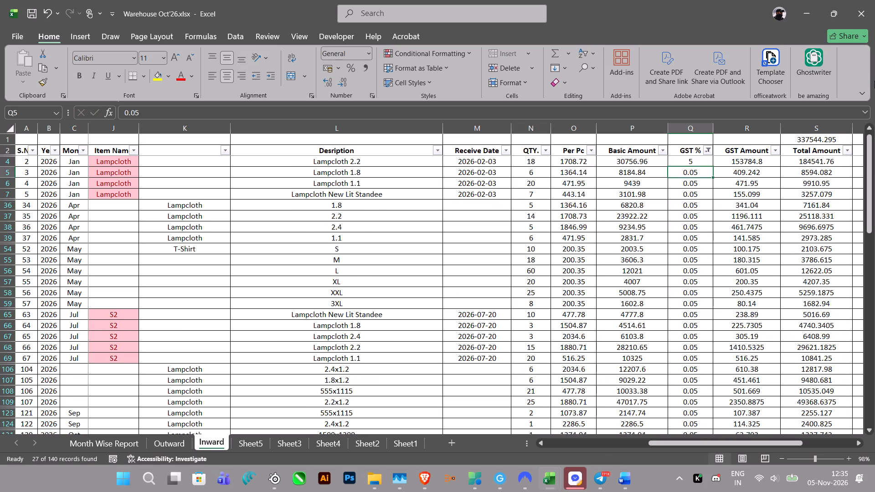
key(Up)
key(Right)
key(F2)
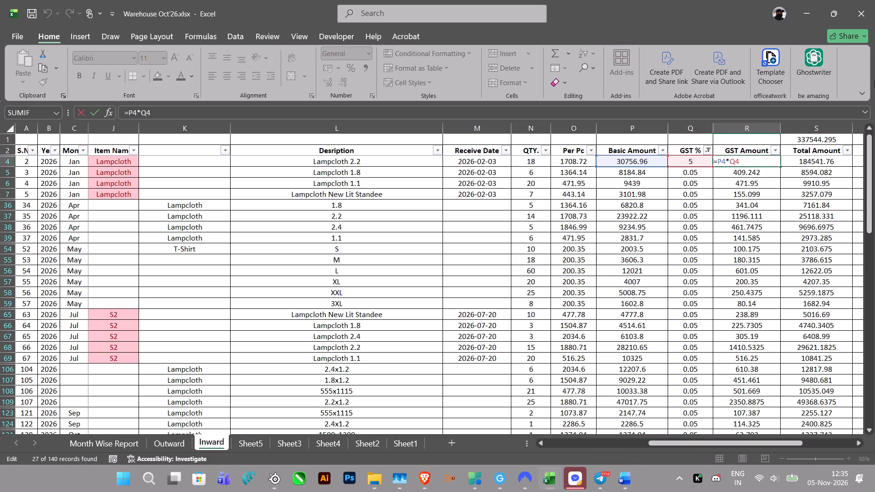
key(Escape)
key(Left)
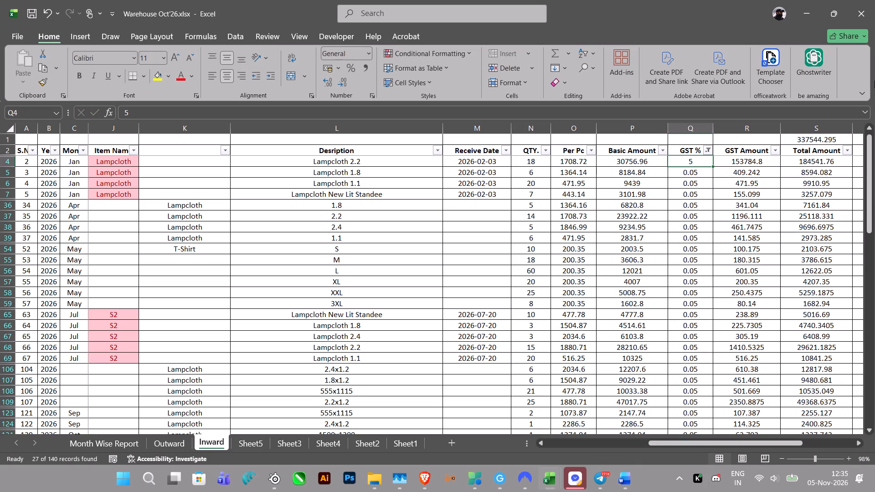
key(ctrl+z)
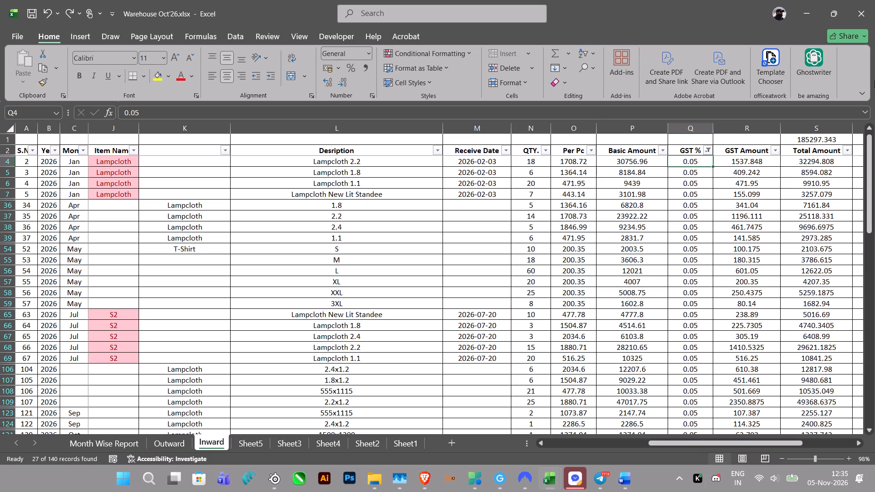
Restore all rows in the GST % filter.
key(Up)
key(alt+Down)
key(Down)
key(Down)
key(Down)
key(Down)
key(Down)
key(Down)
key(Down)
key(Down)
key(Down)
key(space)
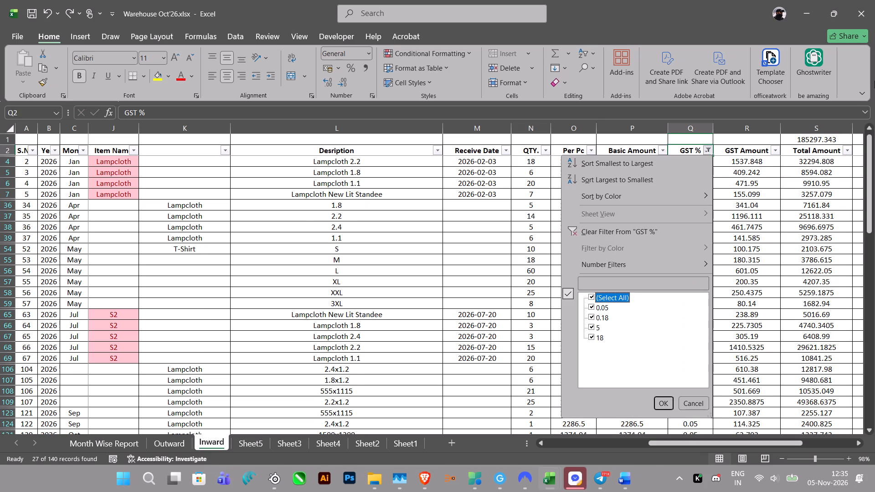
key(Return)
Set the GST % in Q139 to 0.18 and fill it down to Q142.
key(ctrl+Down)
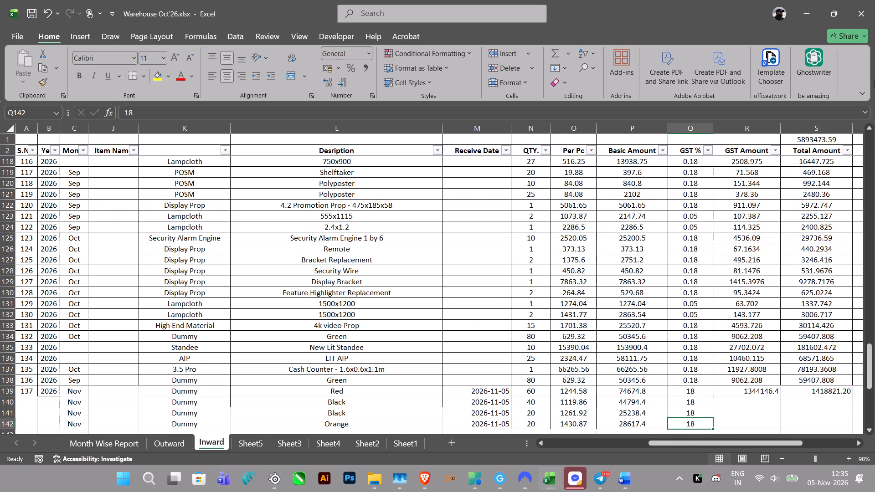
key(Up)
key(Up)
key(Up)
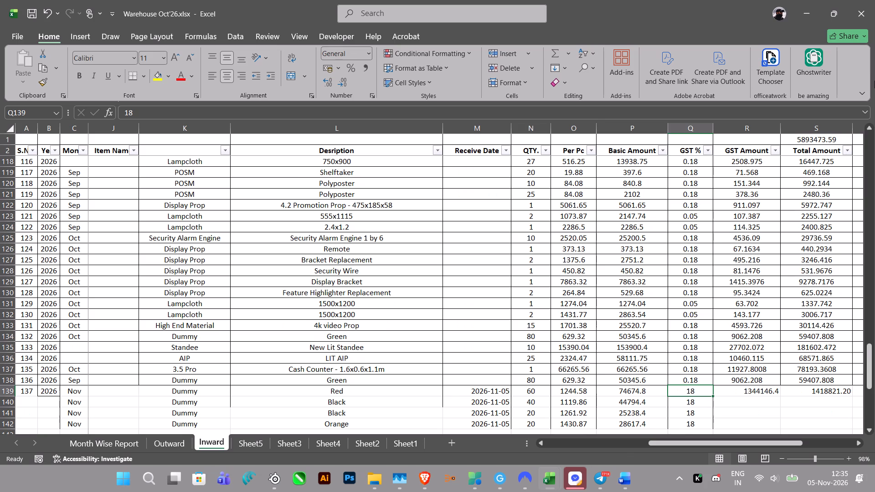
key(Tab)
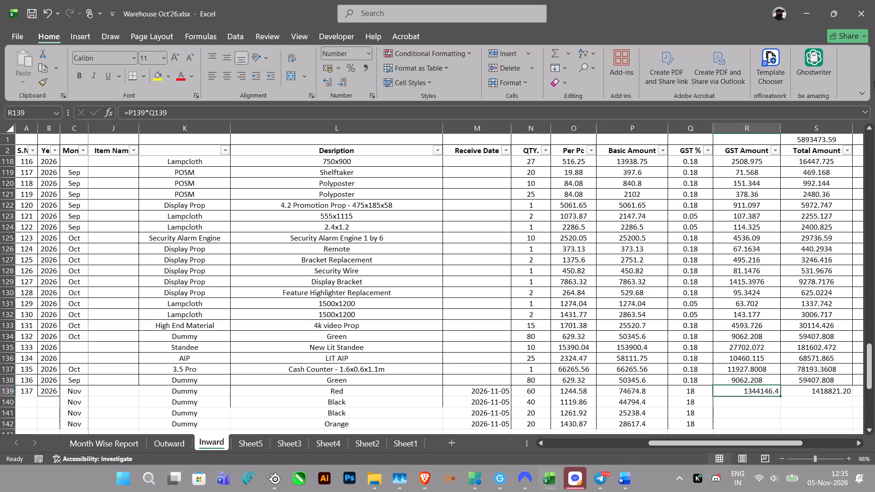
key(Left)
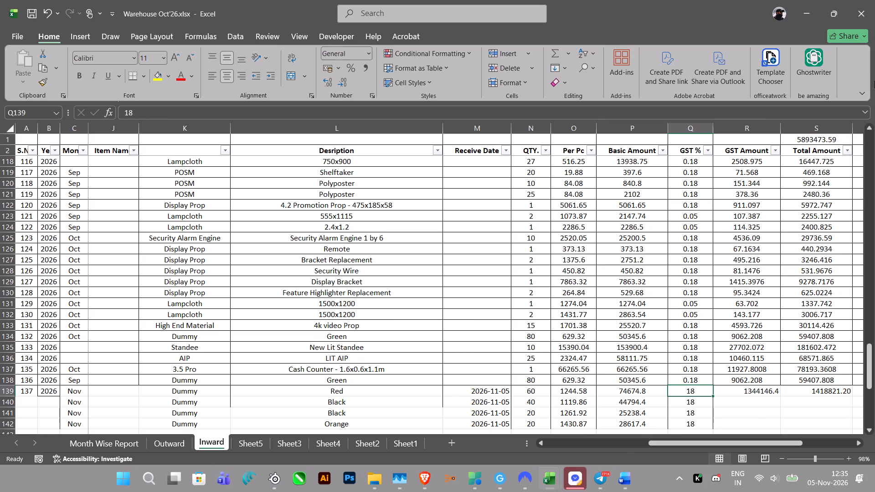
text(0.18)
key(Return)
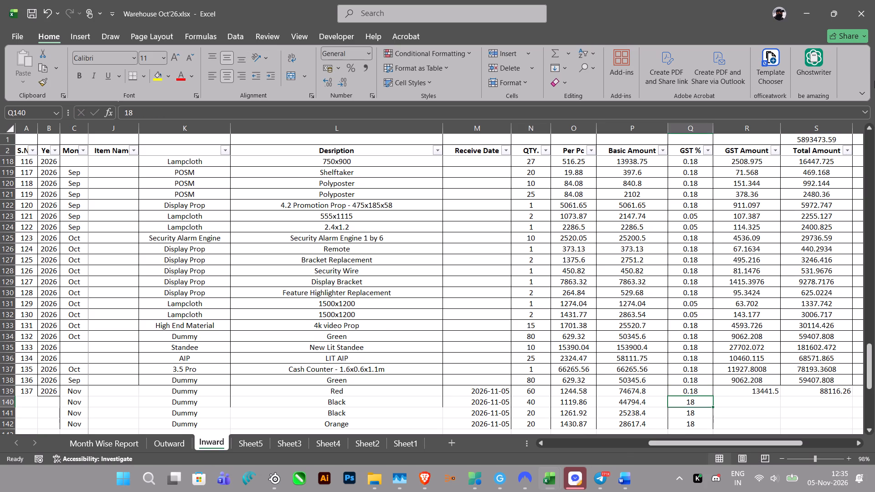
key(Down)
key(Down)
key(shift+Up)
key(shift+Up)
key(shift+Up)
key(ctrl+d)
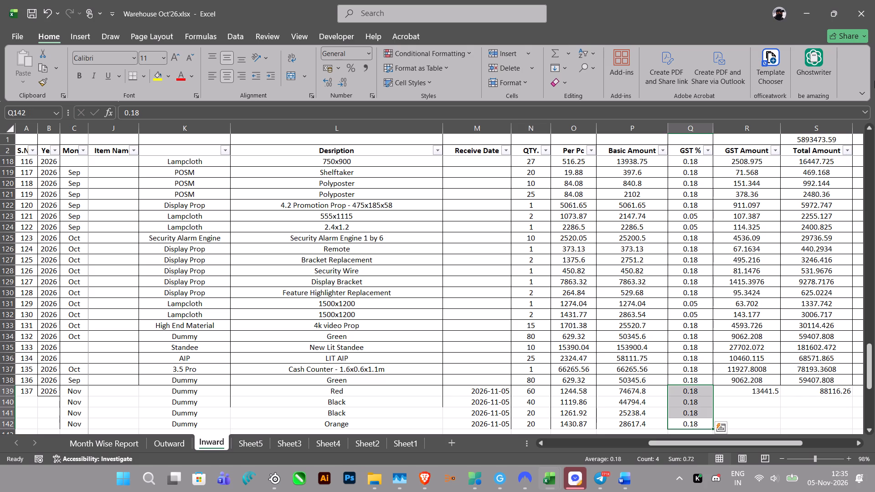
Fill the GST Amount formula in R139 down through R142 for the November rows.
key(Right)
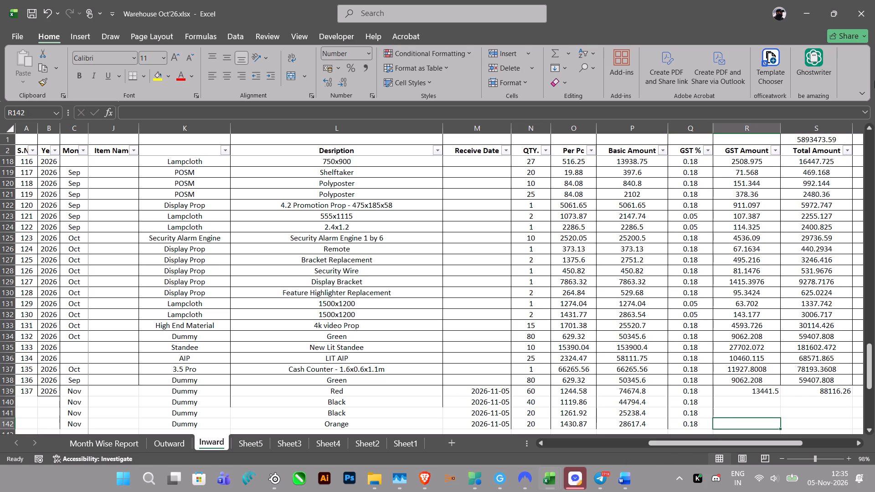
key(Up)
key(Up)
key(Up)
key(Up)
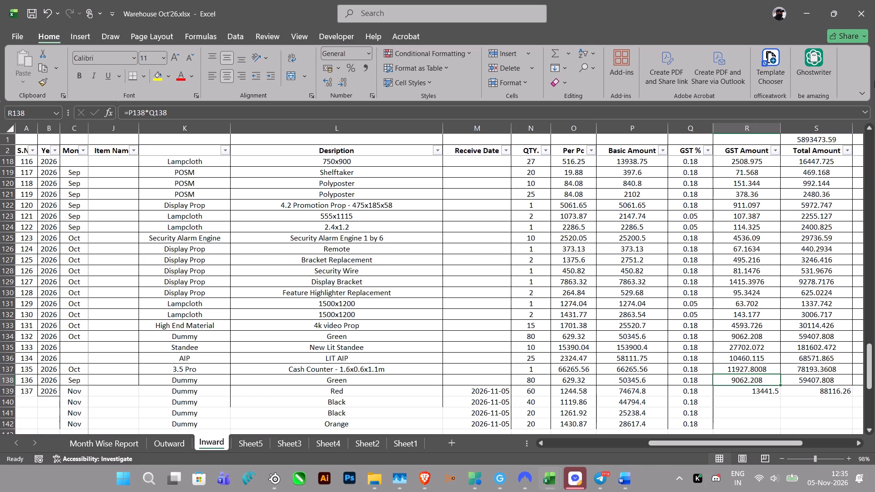
key(Down)
key(Left)
key(ctrl+Down)
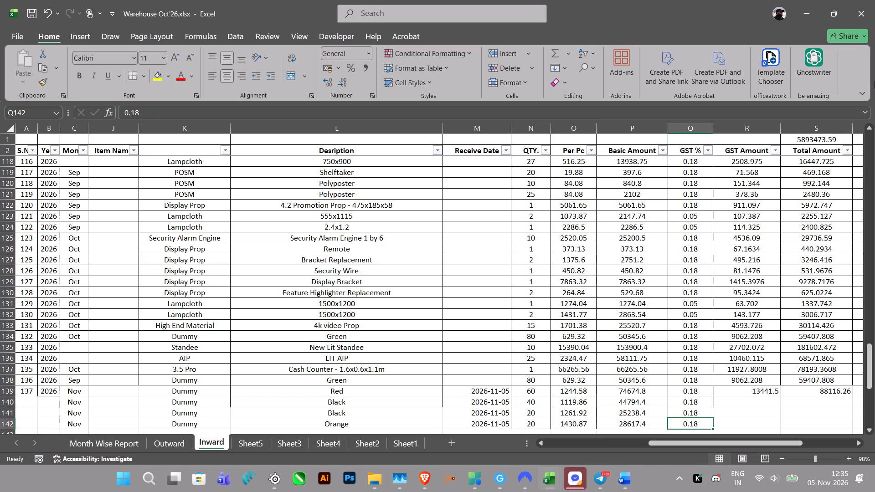
key(Right)
key(ctrl+shift+Up)
key(ctrl+d)
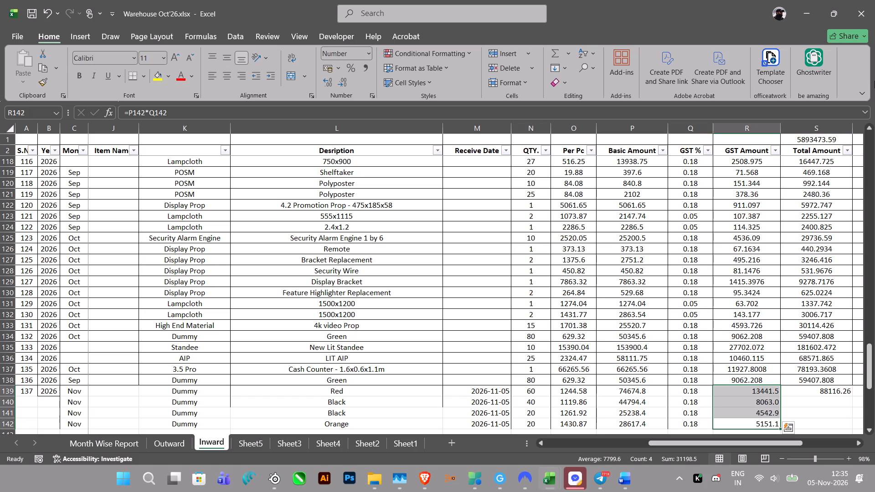
Fill the Total Amount formula in S139 down through S142.
key(Right)
key(ctrl+shift+Up)
key(ctrl+d)
Select the November rows' Total Amount cells S139 to S142 to check their combined sum.
key(Left)
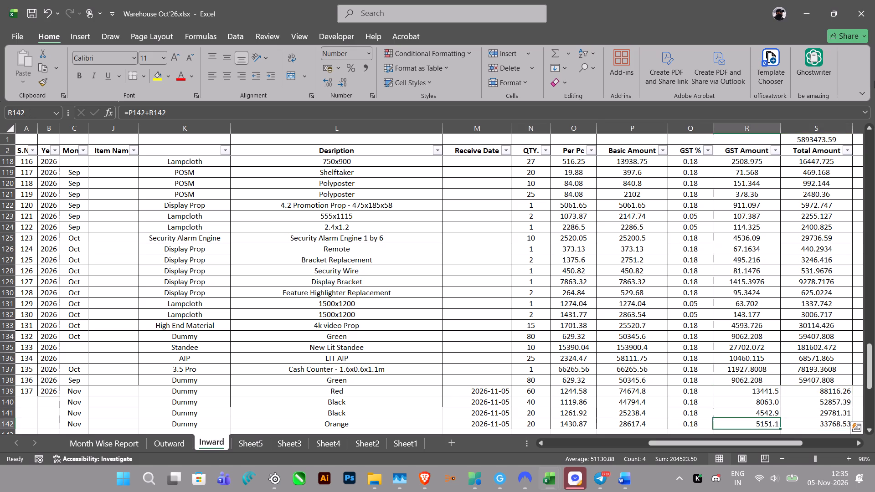
key(Left)
key(Right)
key(Right)
key(Right)
key(Left)
key(shift+Up)
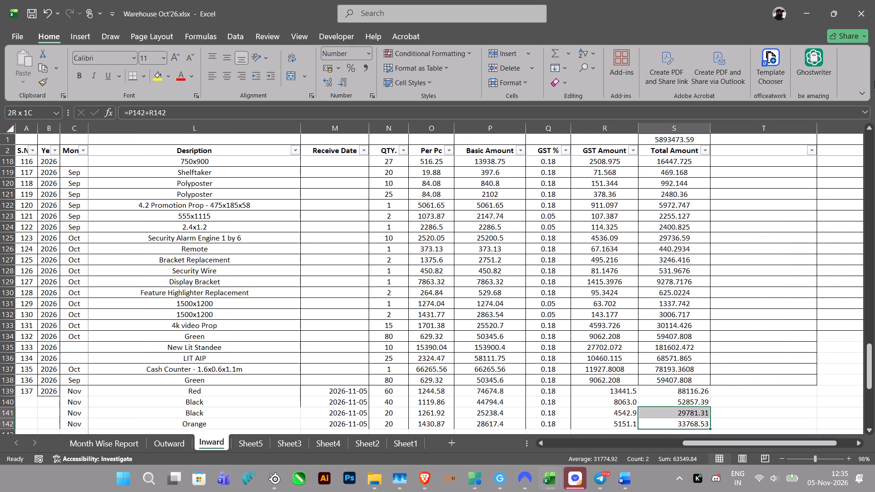
key(shift+Up)
key(shift+Up)
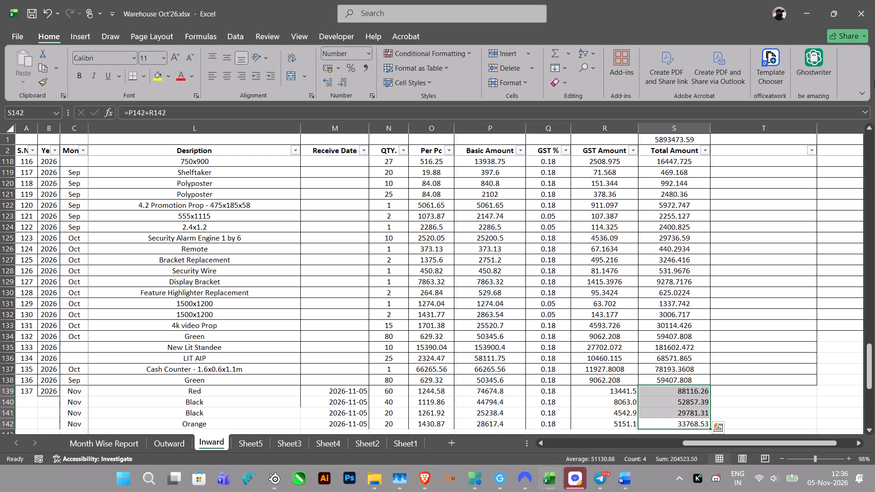
Centre the entire Inward table's contents horizontally and vertically, and apply All Borders to its cells.
key(ctrl+a)
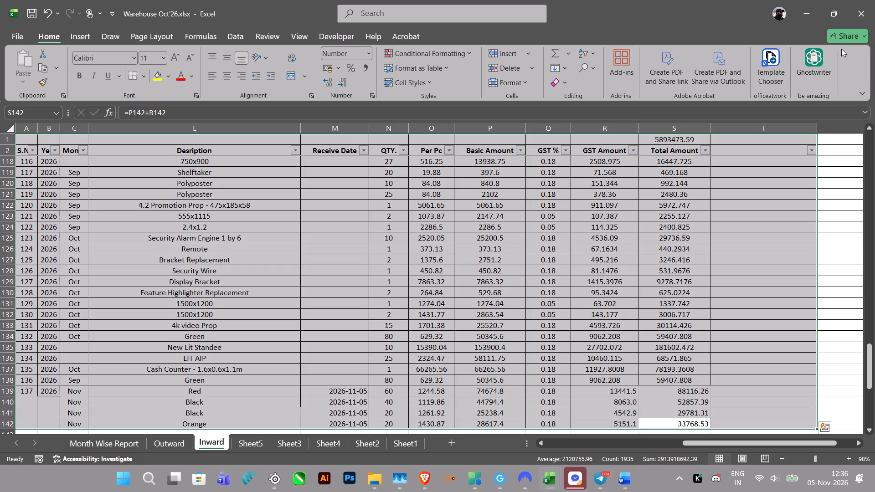
click(226, 71)
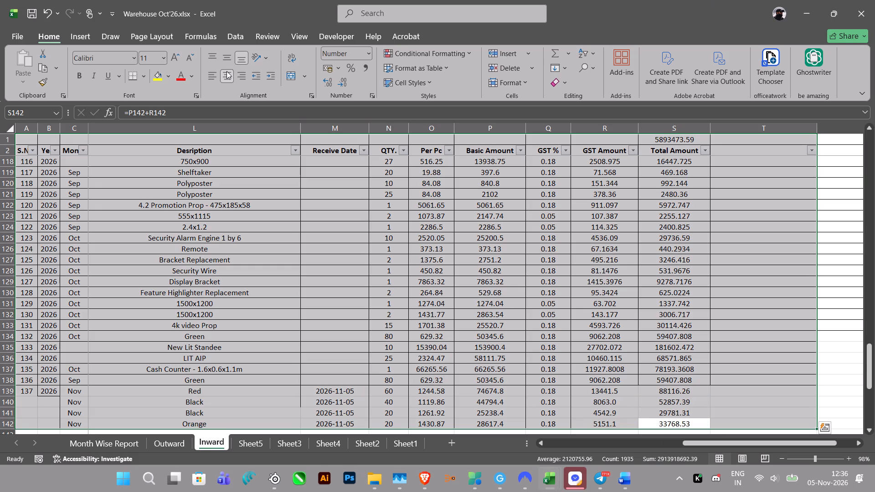
click(232, 56)
click(148, 77)
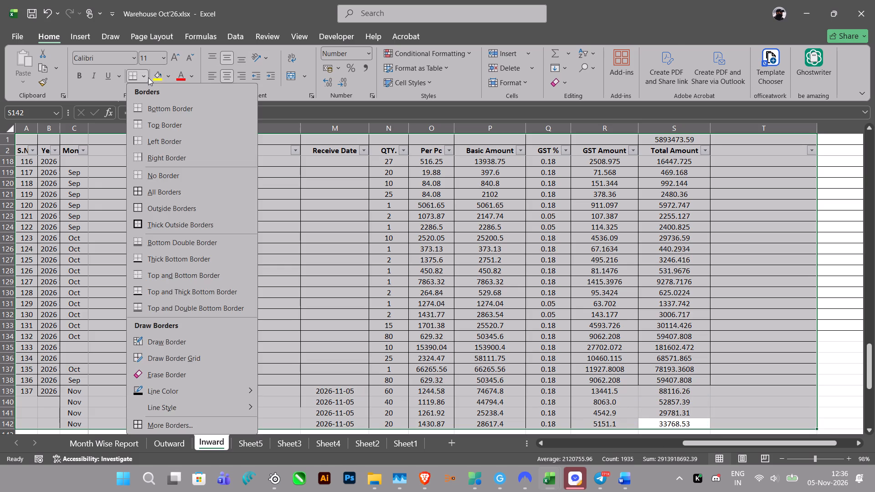
click(170, 189)
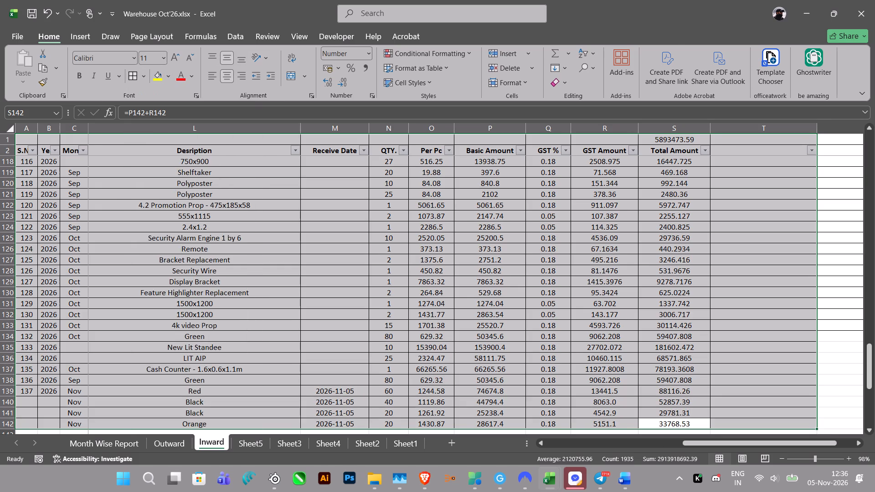
Review the new November rows across the columns from Invoice No. to Total Amount.
scroll(350, 321, right, 4)
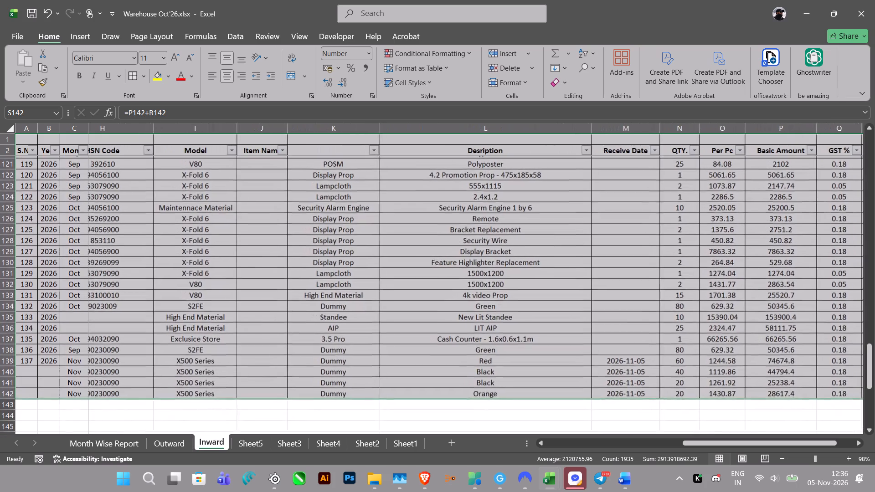
scroll(350, 321, right, 2)
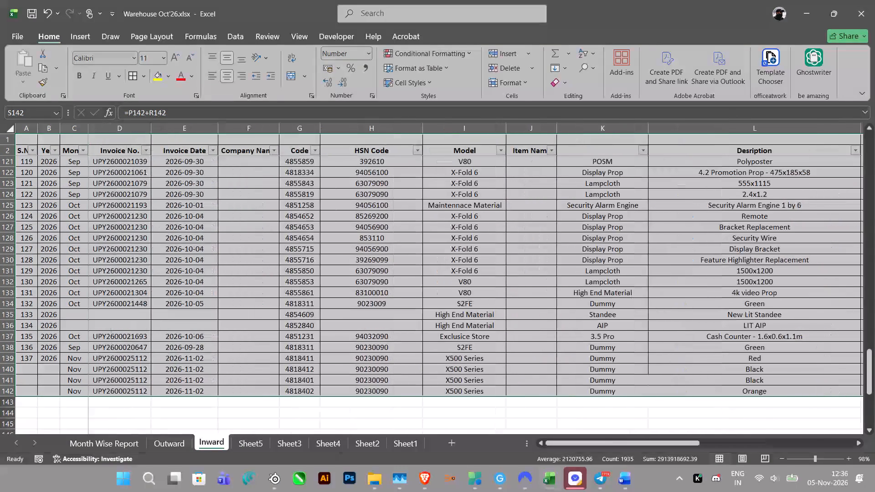
scroll(350, 321, left, 1)
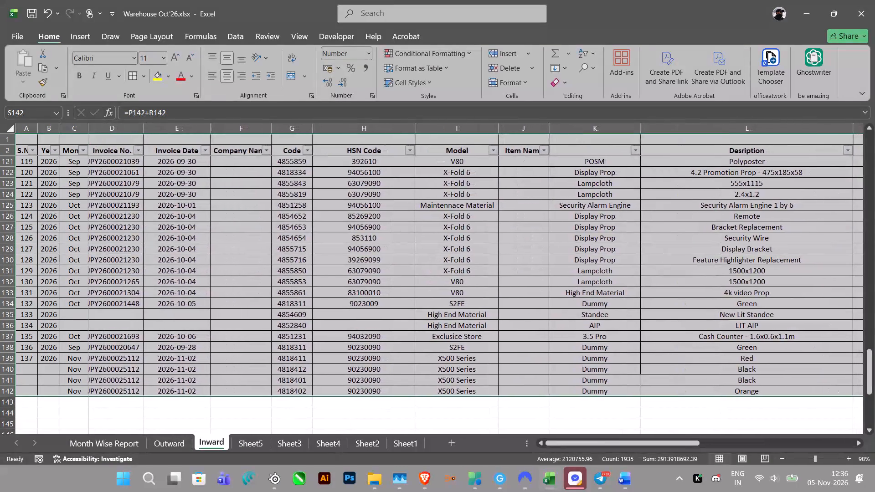
scroll(350, 321, left, 1)
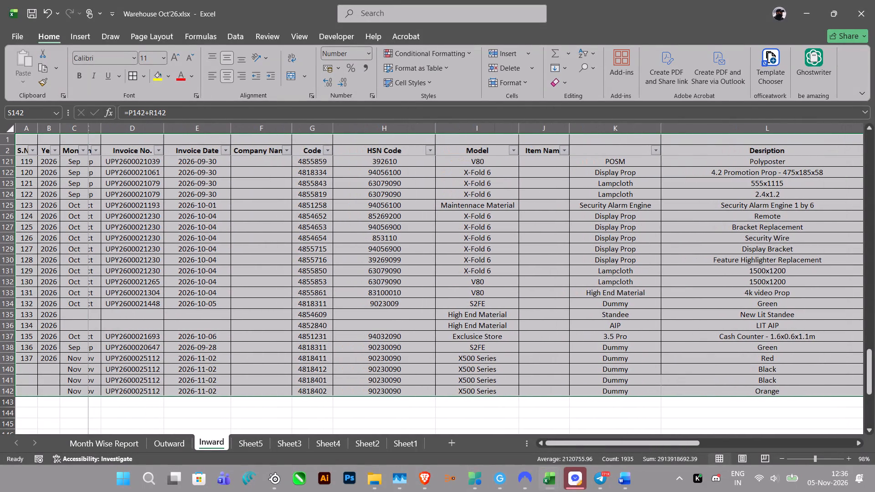
scroll(350, 321, left, 1)
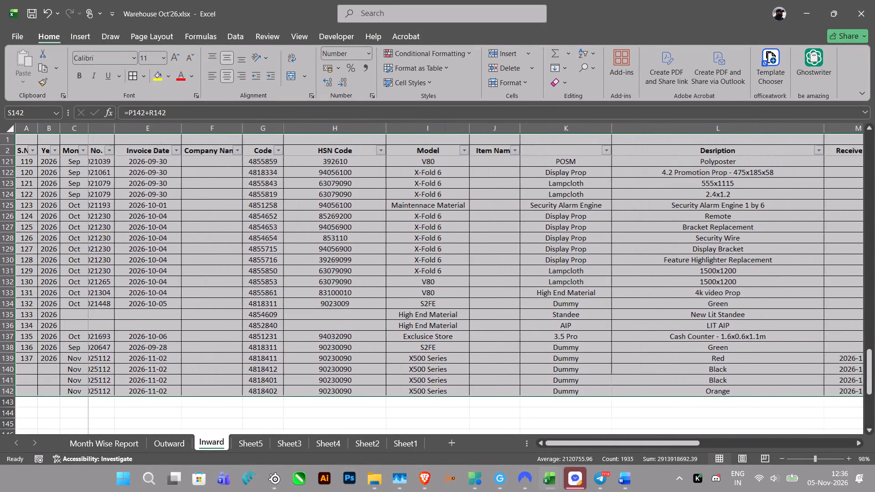
scroll(350, 321, left, 1)
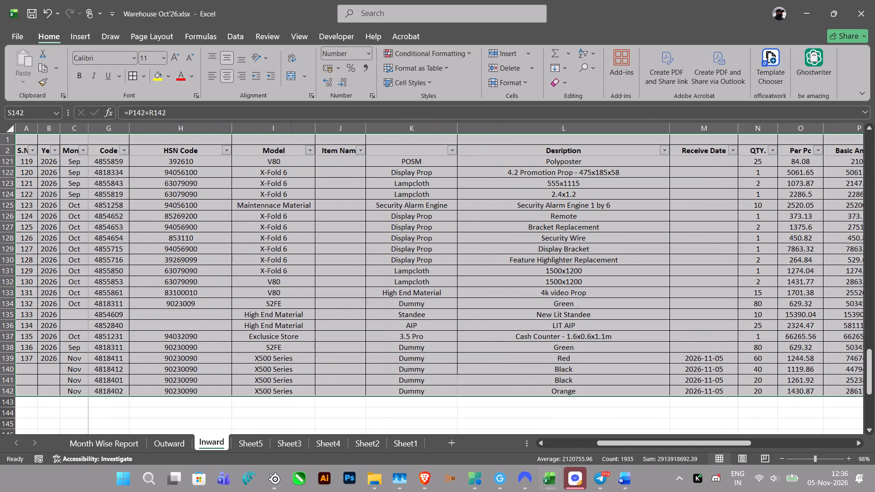
scroll(272, 371, left, 5)
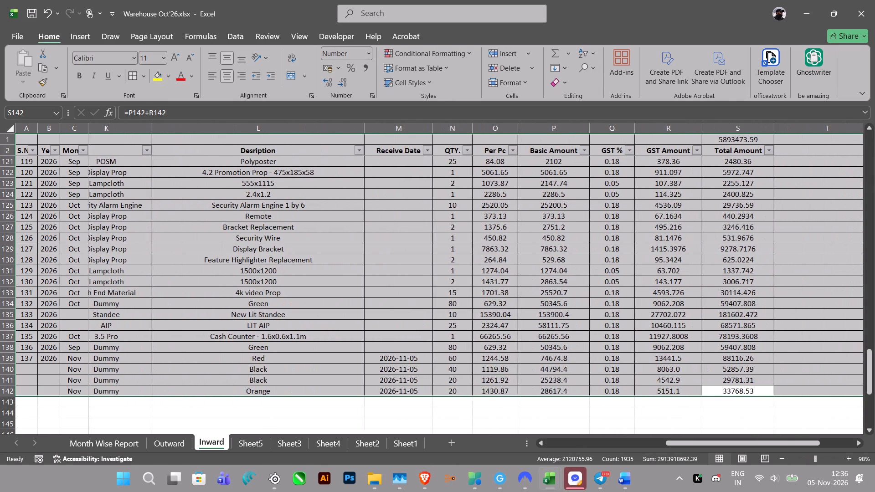
scroll(272, 371, left, 2)
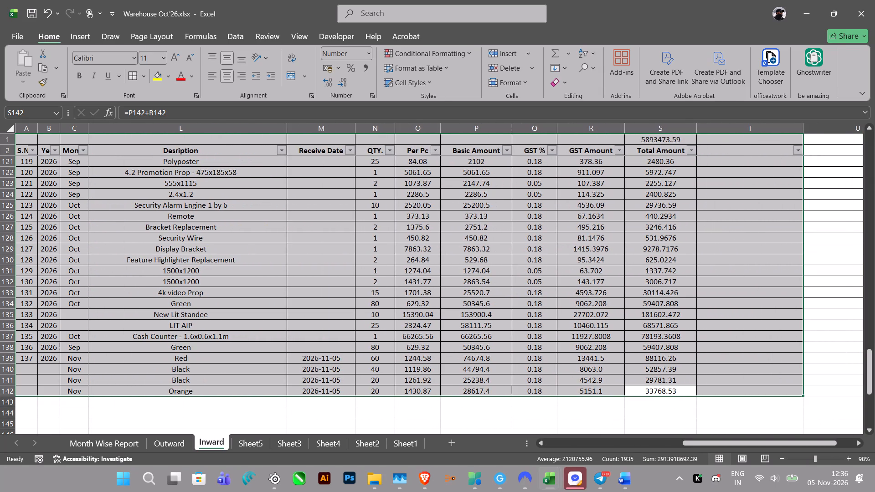
Save the workbook.
key(ctrl+s)
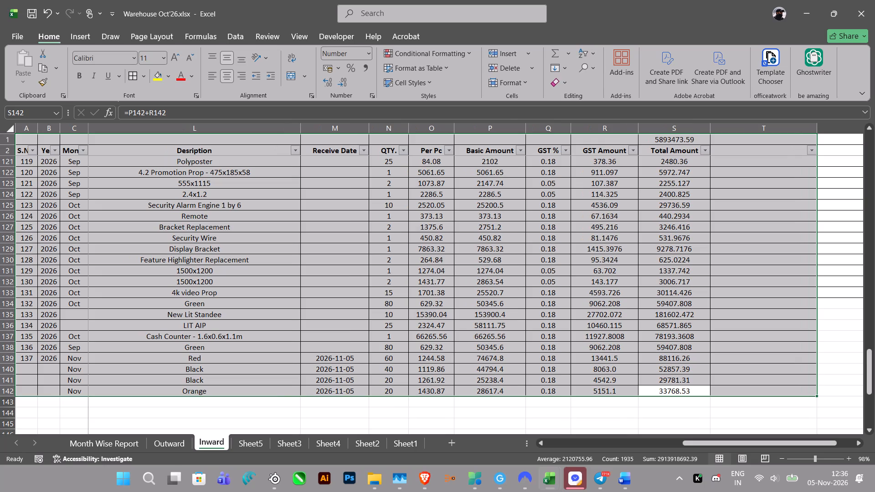
Set the GST % in Q3, the first Lampcloth 2.4 row, to 0.05.
key(Left)
key(Left)
key(ctrl+Up)
key(Down)
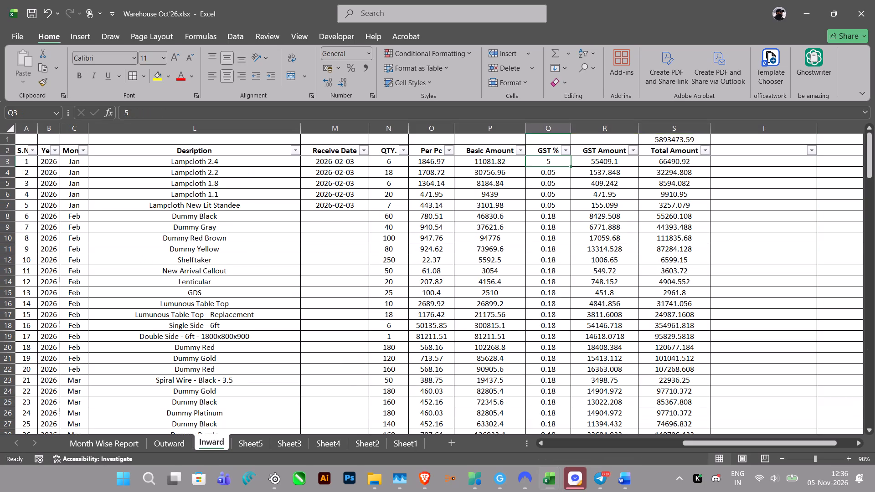
text(0.05)
key(Return)
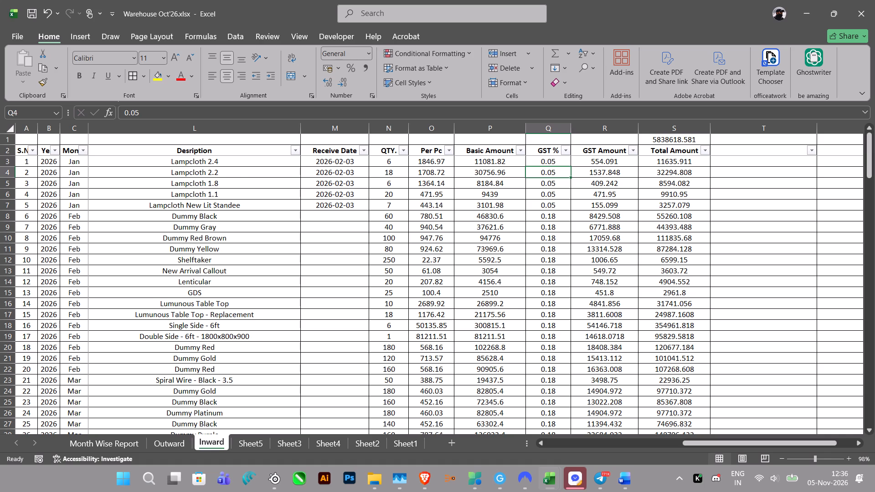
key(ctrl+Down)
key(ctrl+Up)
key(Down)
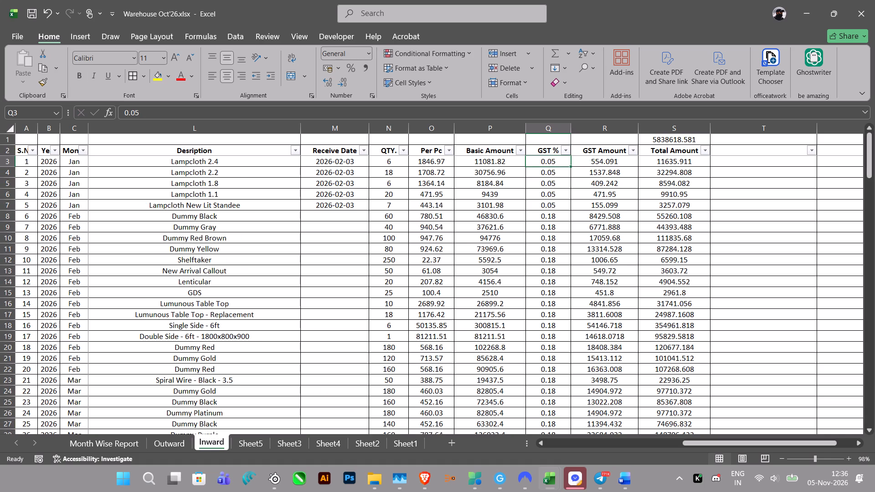
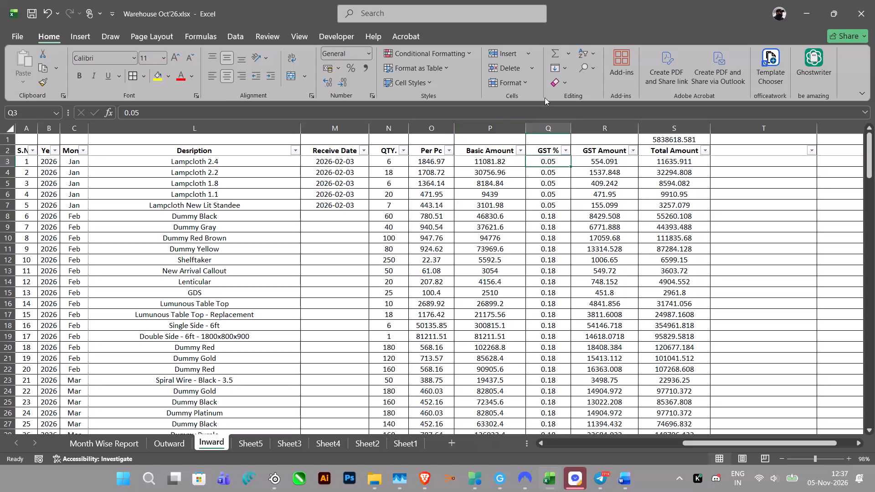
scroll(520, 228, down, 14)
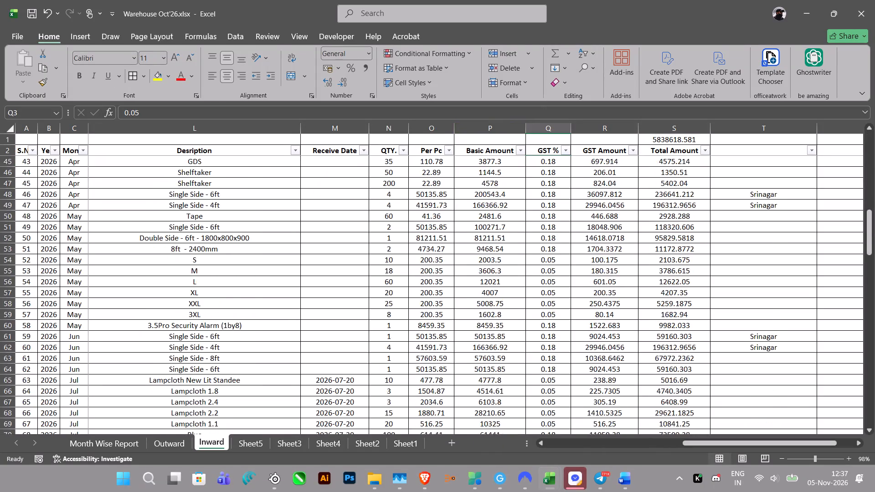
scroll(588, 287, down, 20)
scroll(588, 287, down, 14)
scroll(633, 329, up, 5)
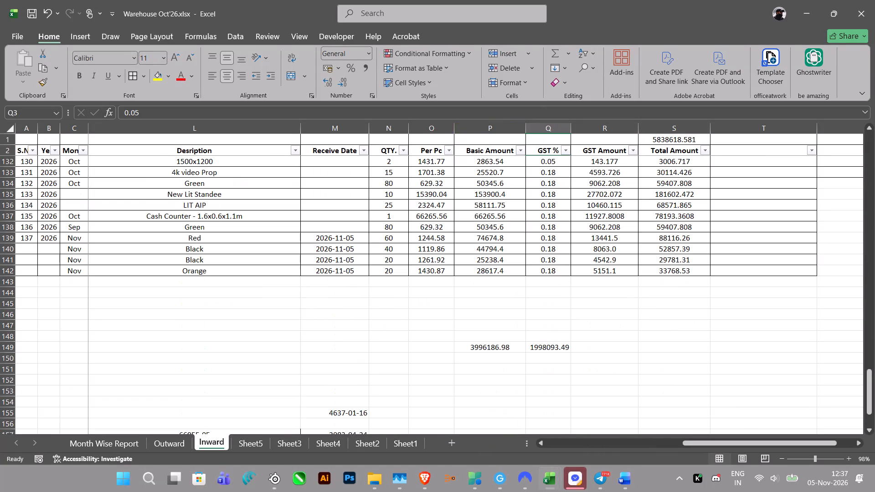
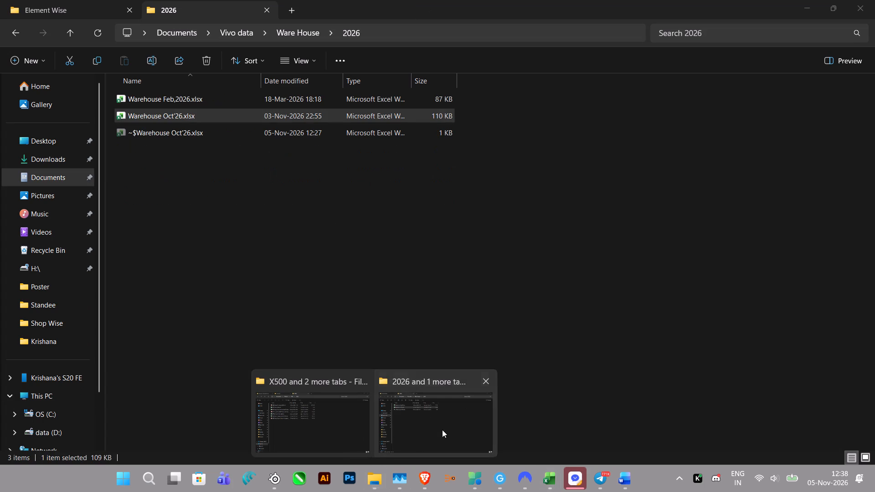
Open Warehouse Feb,2026.xlsx and check the GST % display and GST Amount formula in its Inward sheet, then return to the October workbook.
double_click(216, 101)
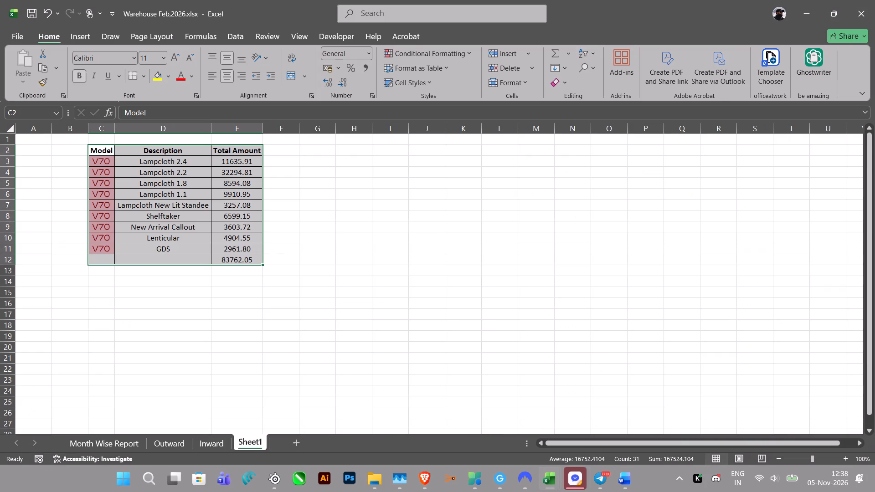
click(219, 446)
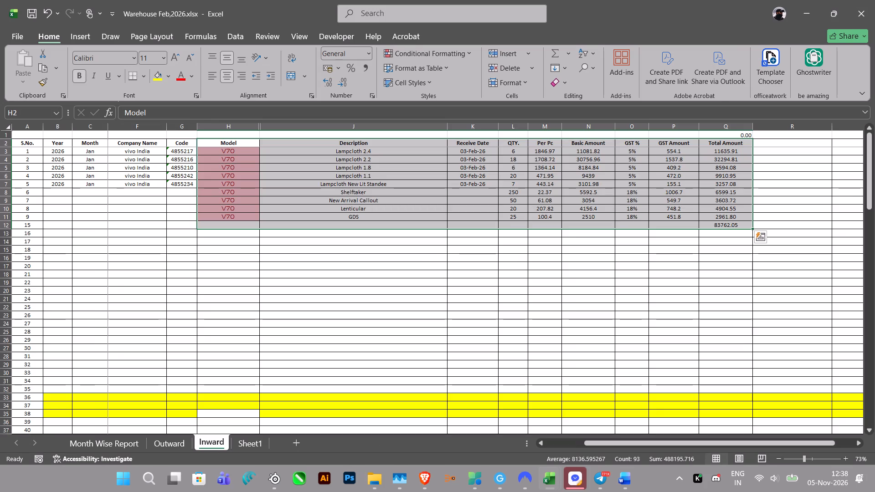
scroll(606, 364, up, 13)
click(682, 174)
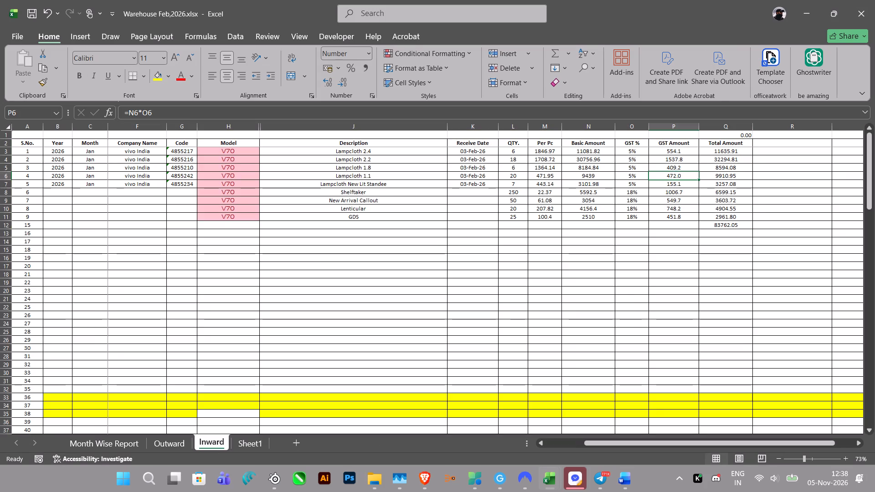
click(811, 8)
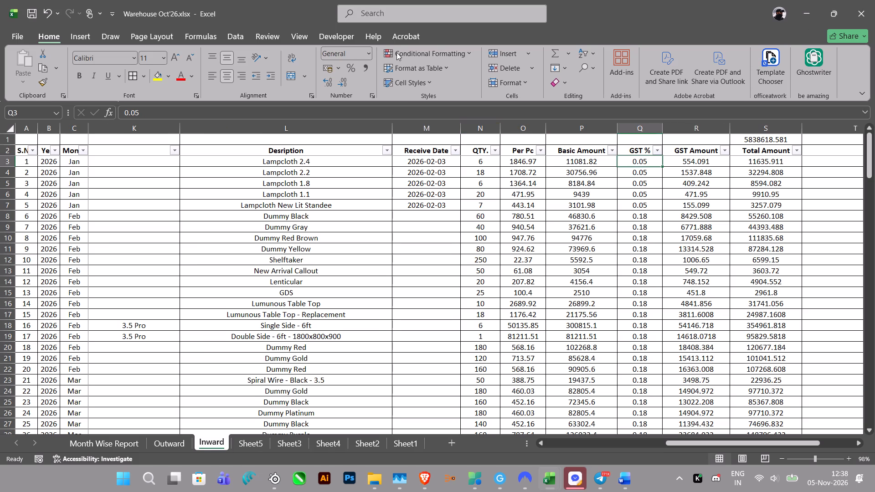
Format Q3 as Percentage, copy its formatting down the GST % column to Q142, and reduce the column to zero decimals.
click(366, 55)
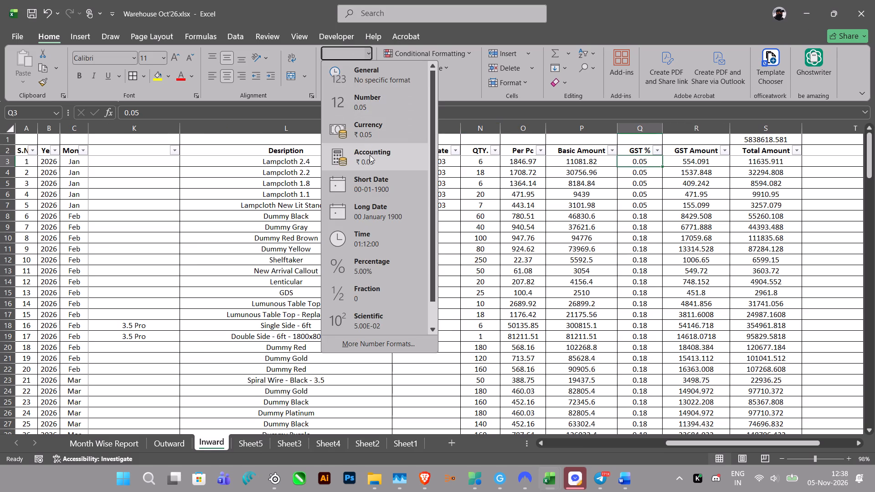
click(365, 275)
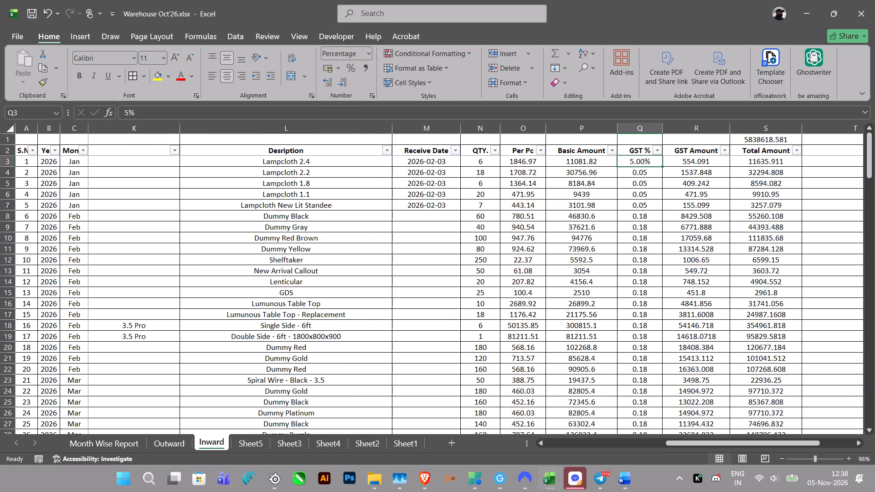
click(44, 83)
key(ctrl+shift+Down)
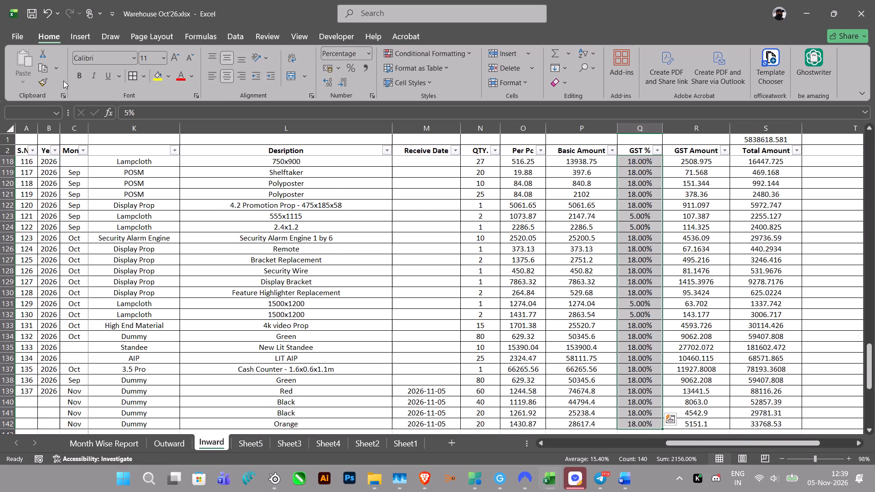
click(344, 85)
click(346, 84)
click(700, 424)
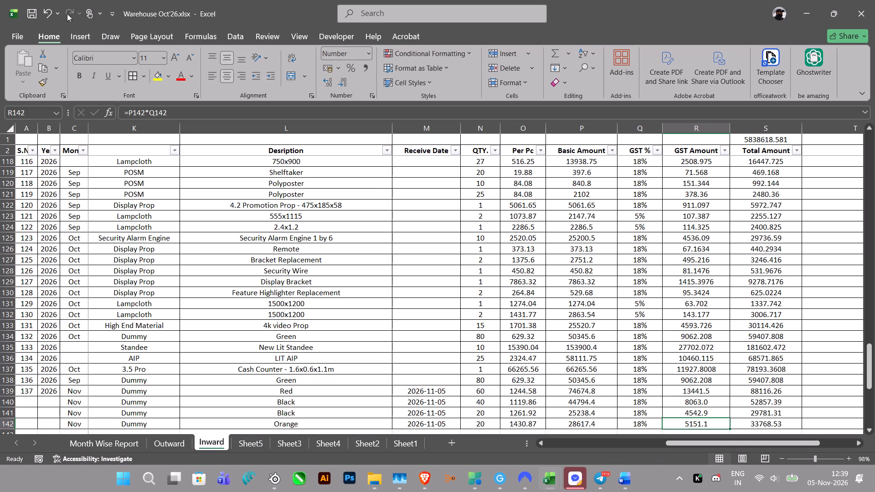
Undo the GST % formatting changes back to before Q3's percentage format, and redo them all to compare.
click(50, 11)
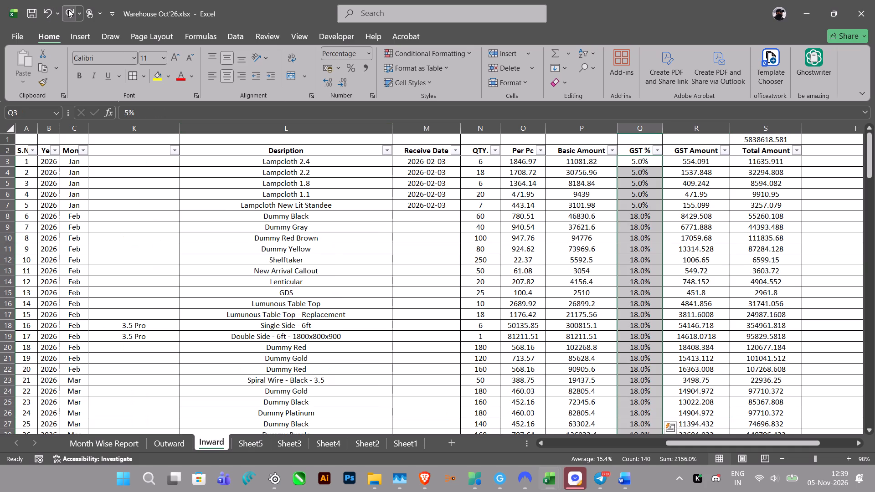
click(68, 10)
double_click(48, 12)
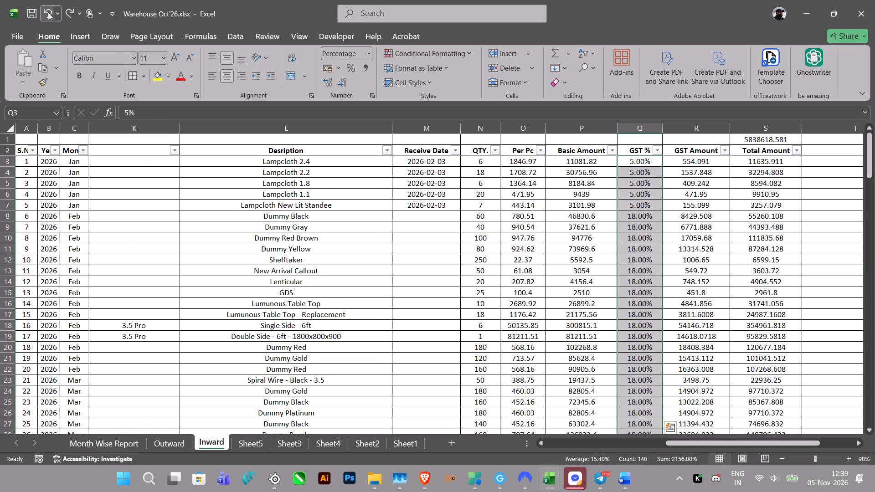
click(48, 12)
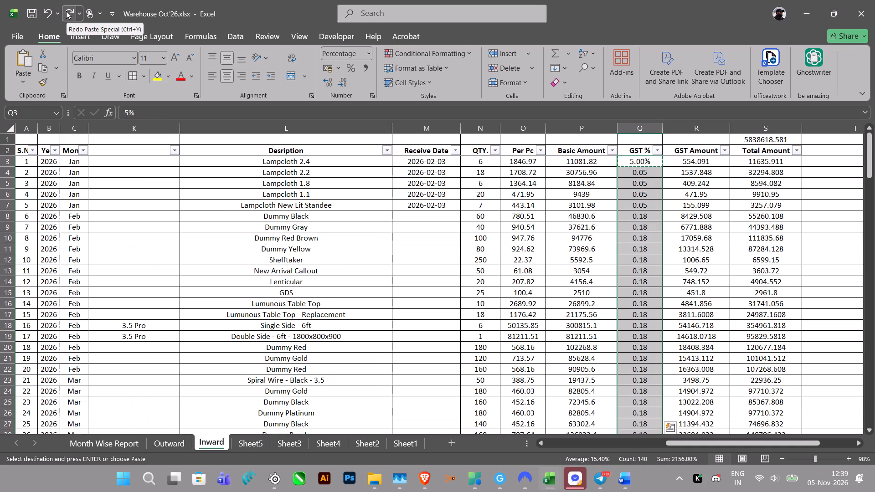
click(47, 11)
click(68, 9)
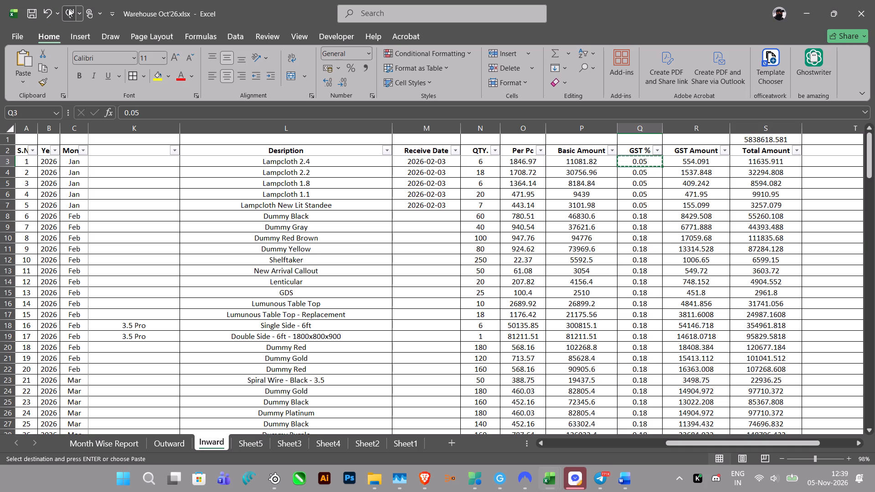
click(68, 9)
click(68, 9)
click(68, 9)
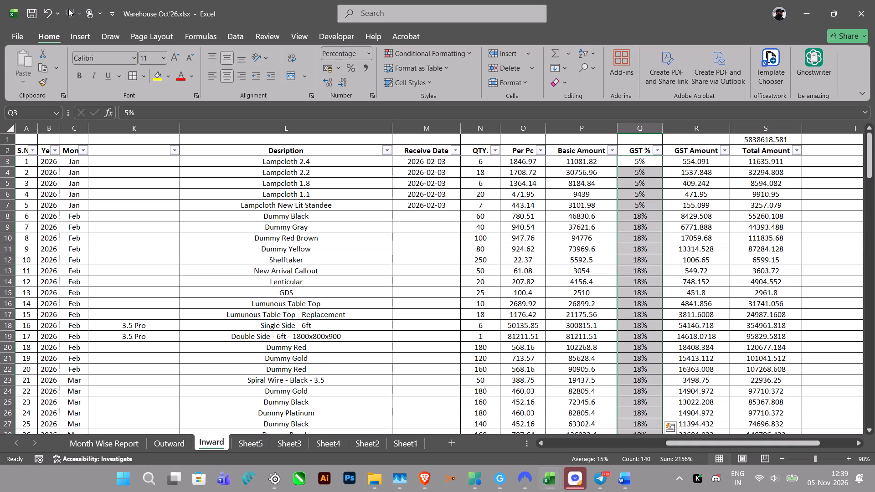
Review the GST % column down through the November rows to check the percentage formatting.
scroll(500, 247, down, 20)
scroll(500, 247, down, 3)
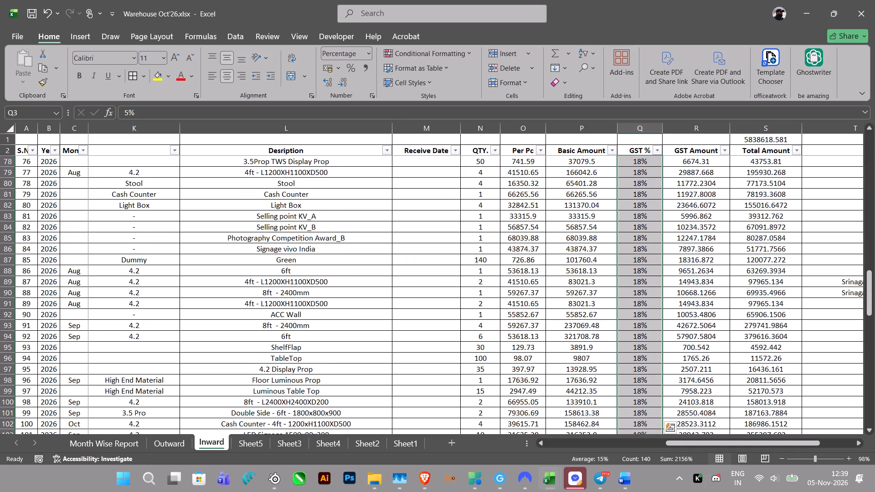
scroll(649, 324, down, 20)
scroll(649, 324, down, 5)
scroll(645, 324, up, 5)
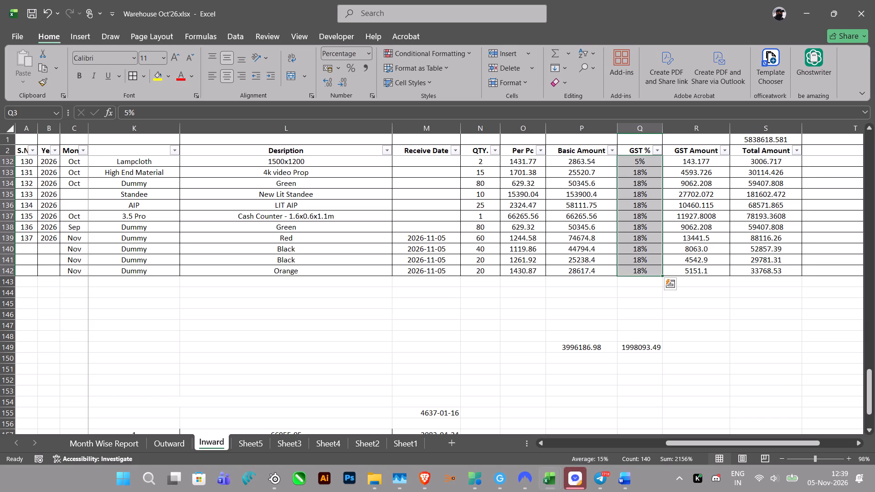
scroll(599, 257, up, 8)
scroll(560, 276, up, 10)
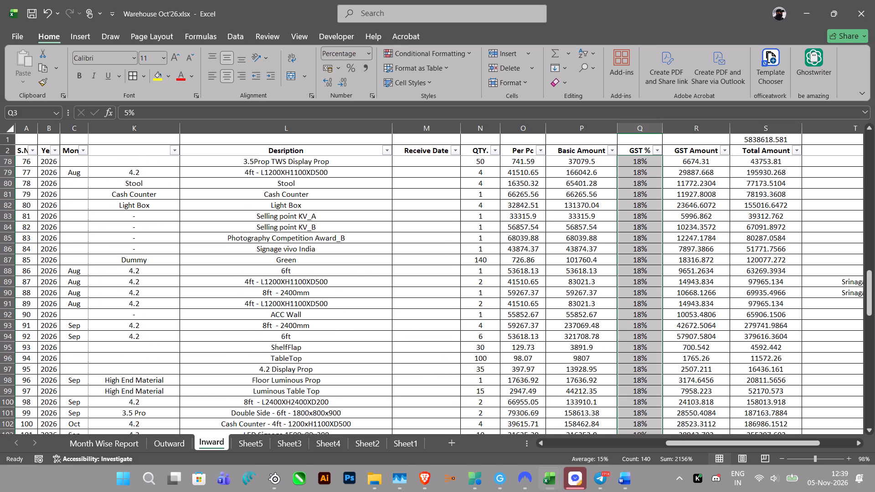
scroll(487, 307, down, 4)
scroll(473, 309, down, 18)
scroll(447, 308, up, 5)
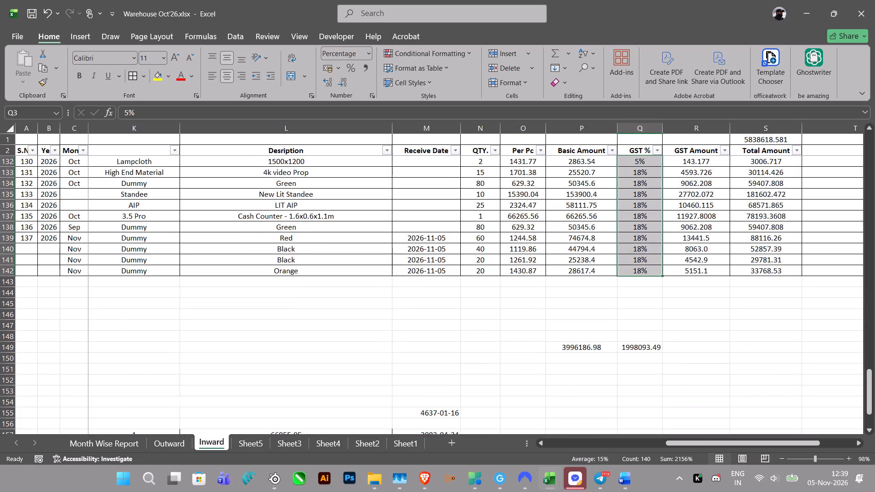
Auto-fit the Desription, Receive Date and Item Name columns, and narrow the unnamed column K to suit its entries.
double_click(392, 126)
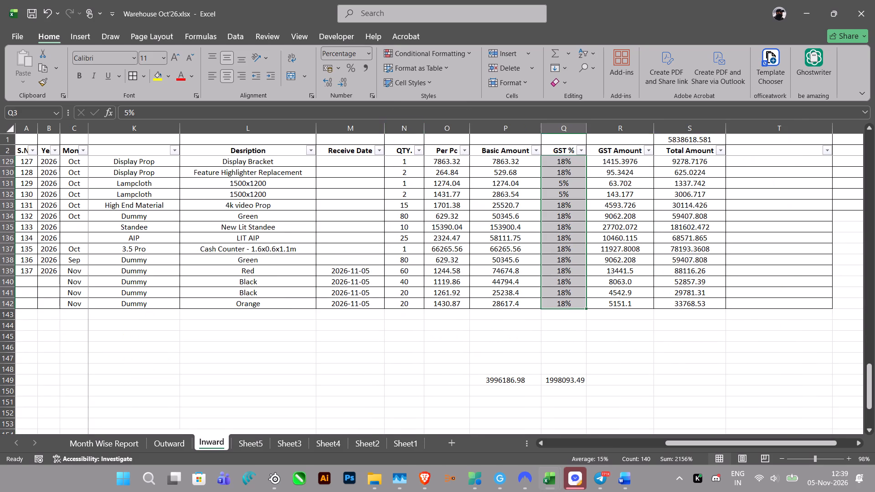
double_click(382, 126)
drag(682, 441, 664, 444)
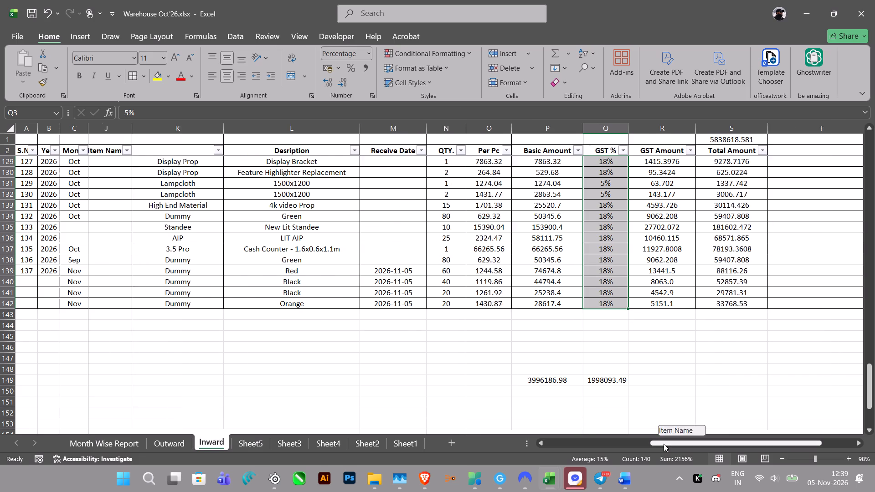
drag(664, 444, 569, 450)
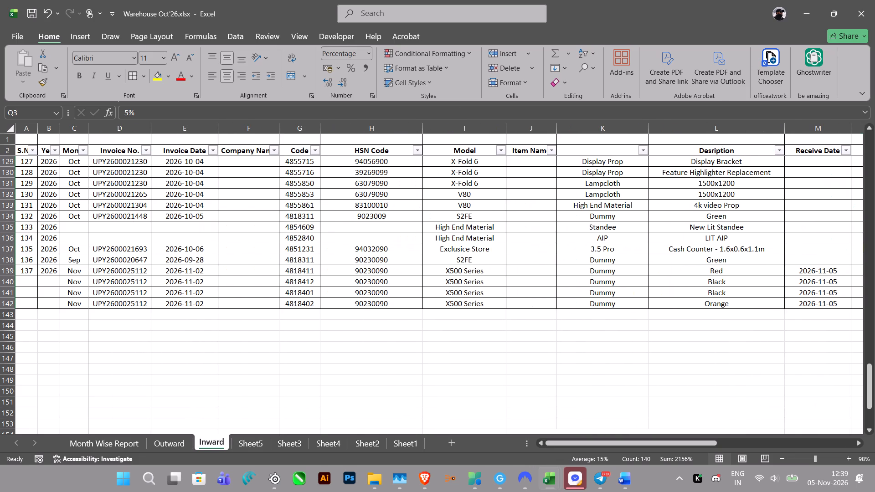
double_click(558, 125)
double_click(655, 128)
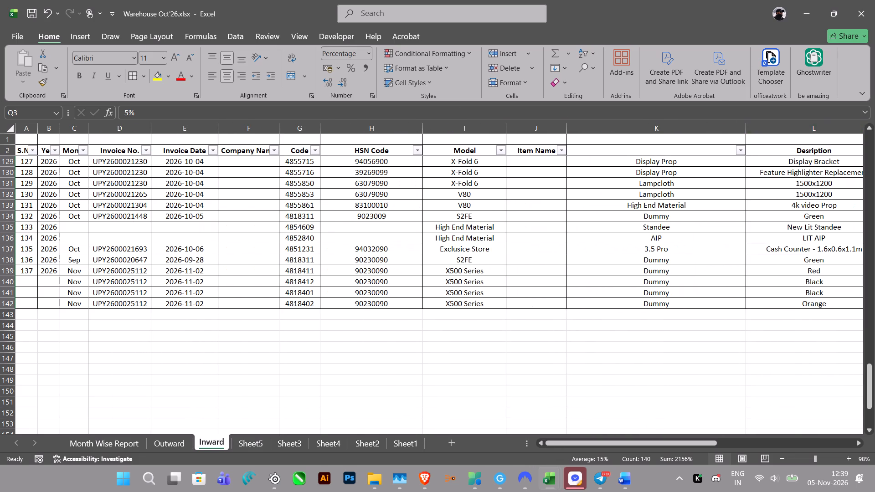
drag(746, 131, 640, 136)
Check which values the Item Name filter offers, leaving the filter unchanged.
scroll(624, 231, up, 20)
scroll(624, 231, up, 1)
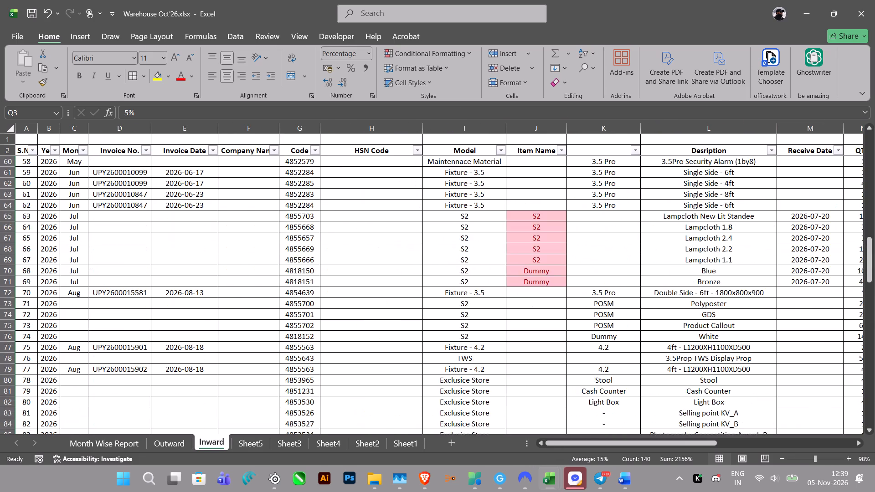
scroll(612, 294, up, 20)
scroll(612, 294, up, 17)
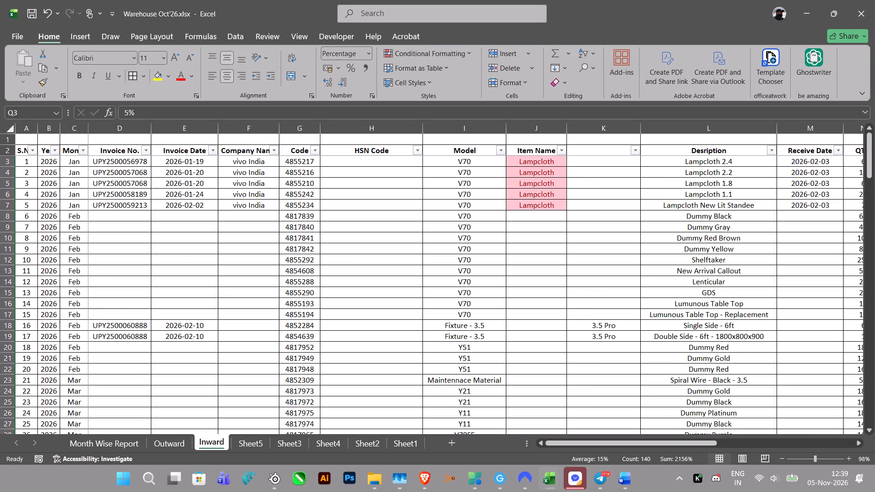
click(562, 146)
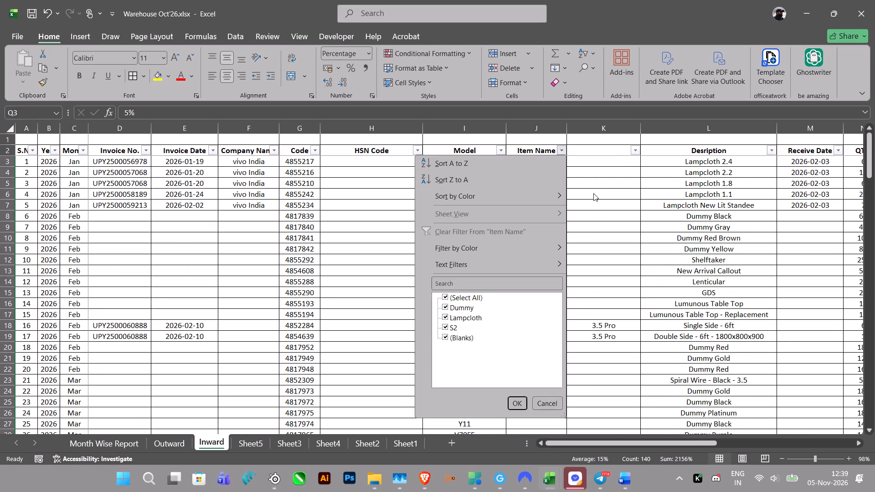
click(594, 194)
drag(694, 219, 693, 228)
click(623, 254)
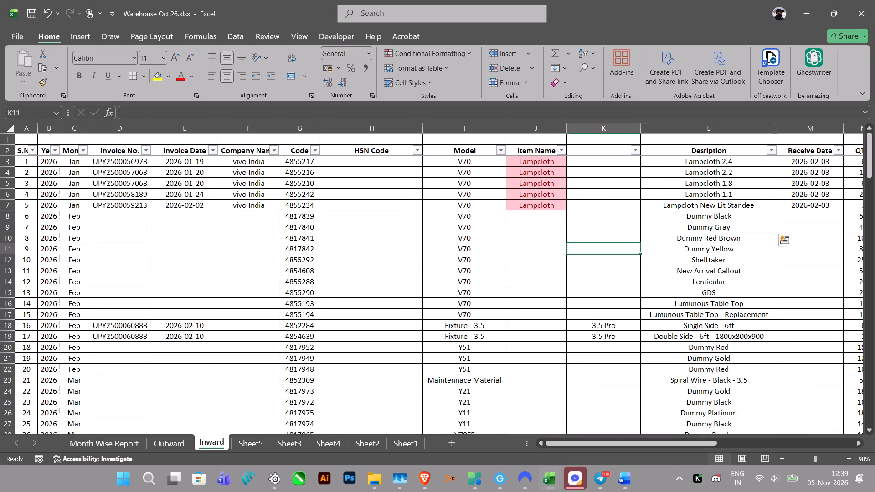
Examine the Item Name column and the unnamed column K beside it from the first rows through the November entries.
scroll(612, 273, down, 16)
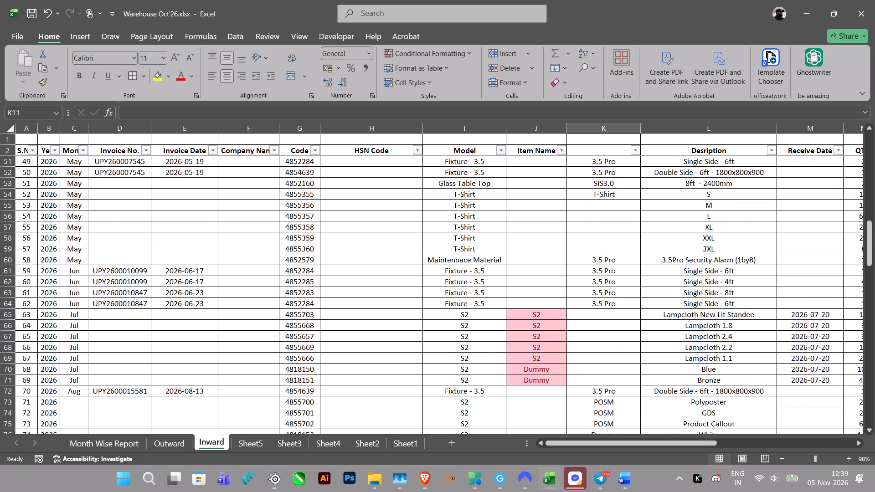
scroll(621, 233, down, 10)
scroll(623, 233, up, 20)
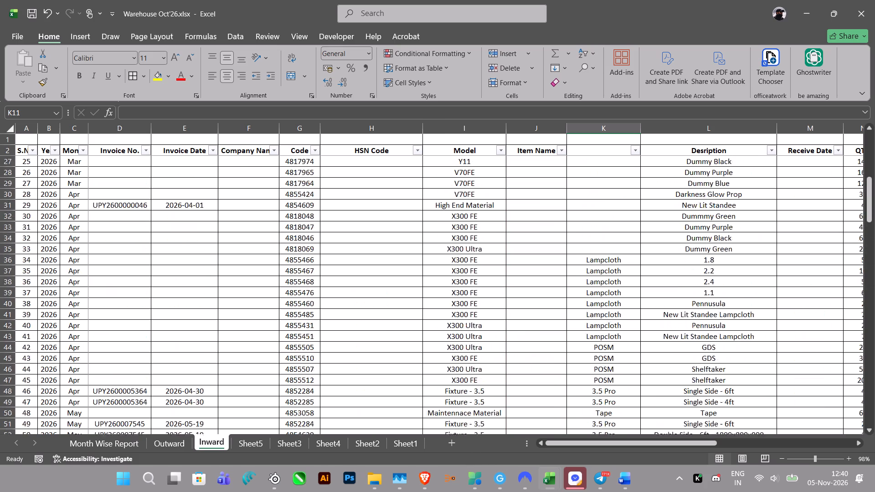
scroll(628, 236, up, 14)
scroll(611, 242, down, 20)
scroll(611, 242, down, 6)
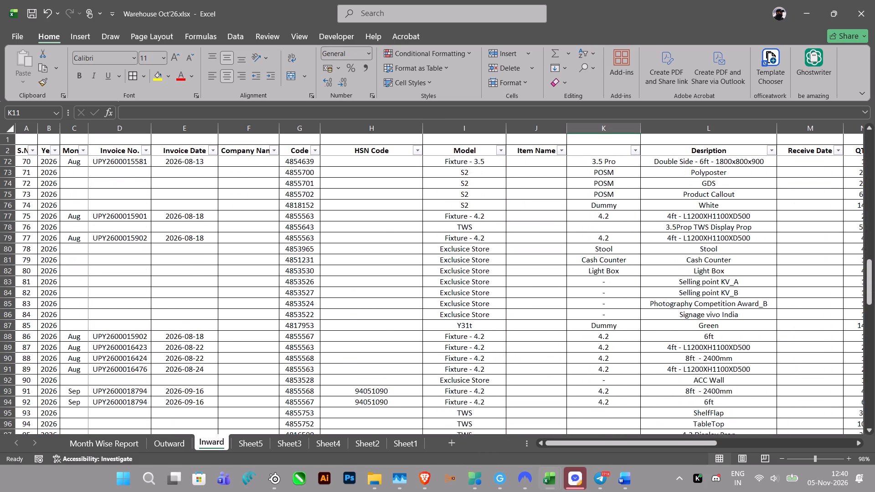
scroll(521, 302, down, 20)
scroll(521, 302, down, 9)
scroll(520, 303, up, 17)
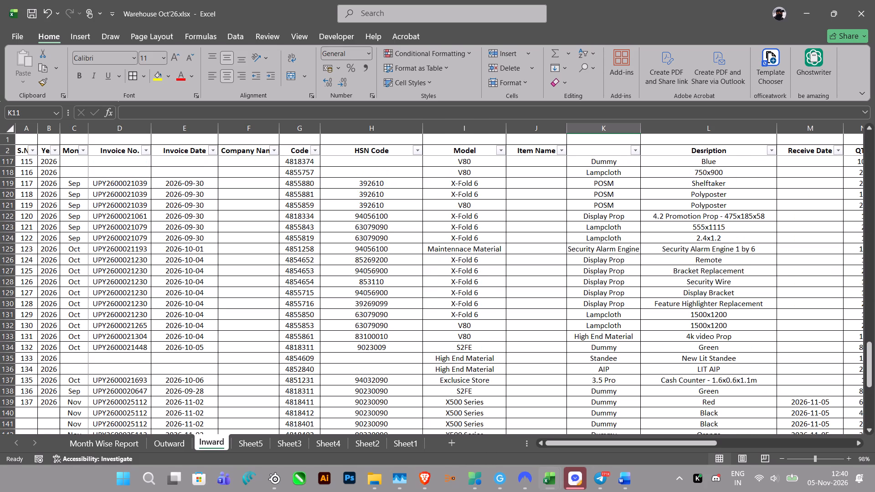
scroll(521, 292, down, 3)
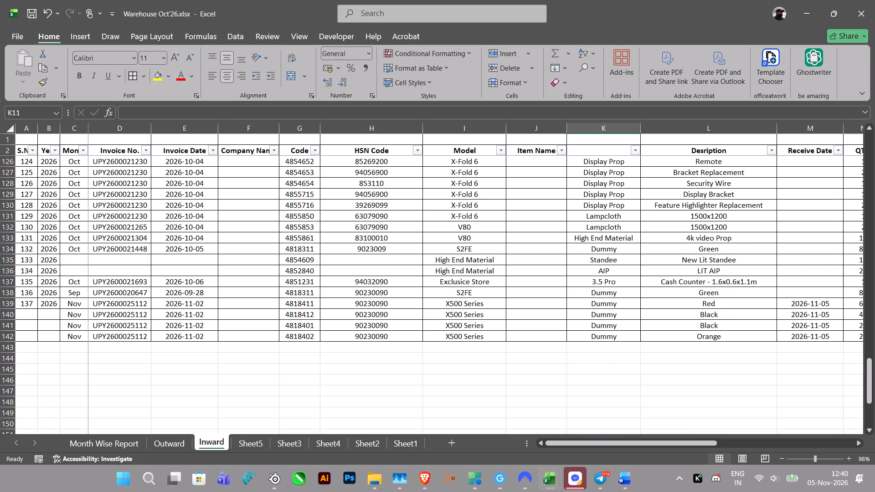
Filter the Item Name column to exclude Dummy and Lampcloth, keeping S2 and the blanks.
click(559, 151)
key(Down)
key(Down)
key(Down)
key(Down)
key(Down)
key(Down)
key(Down)
key(Down)
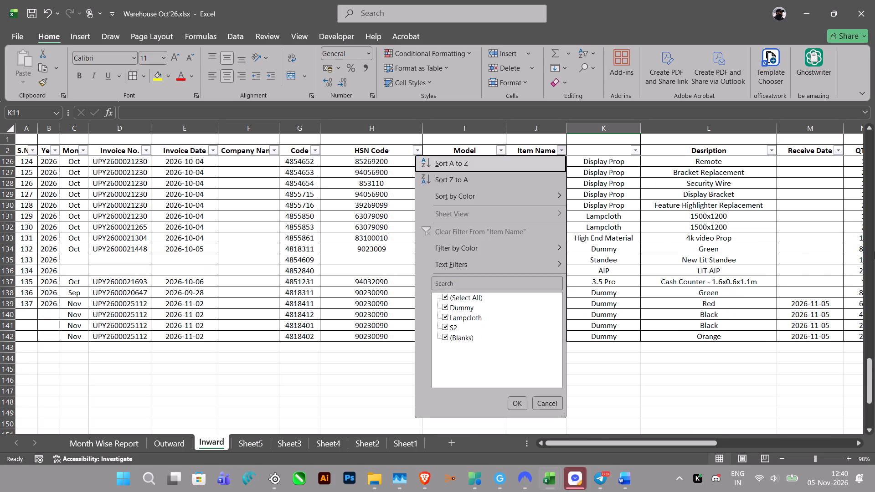
key(Down)
key(Down)
key(Down)
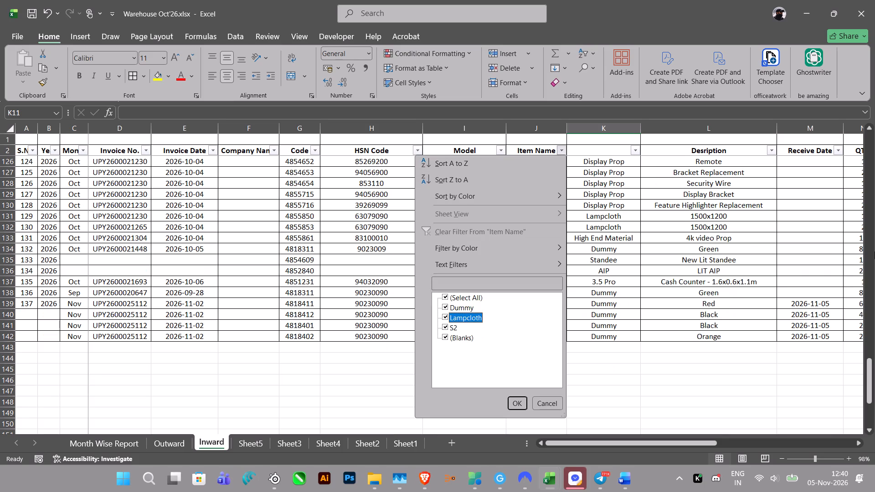
key(Up)
key(space)
key(Down)
key(space)
key(Down)
key(space)
key(space)
key(Return)
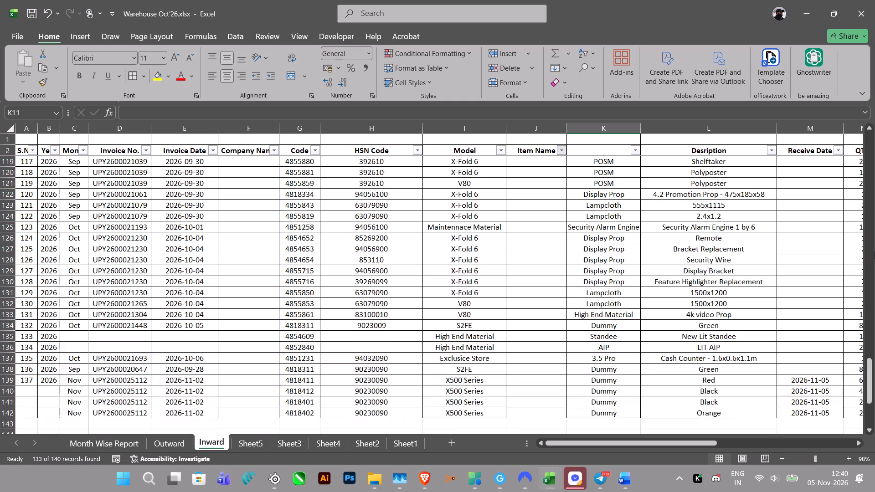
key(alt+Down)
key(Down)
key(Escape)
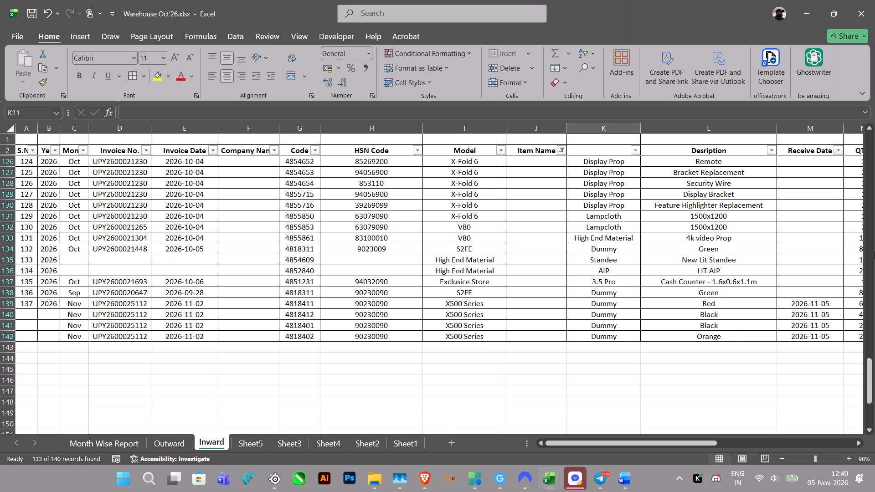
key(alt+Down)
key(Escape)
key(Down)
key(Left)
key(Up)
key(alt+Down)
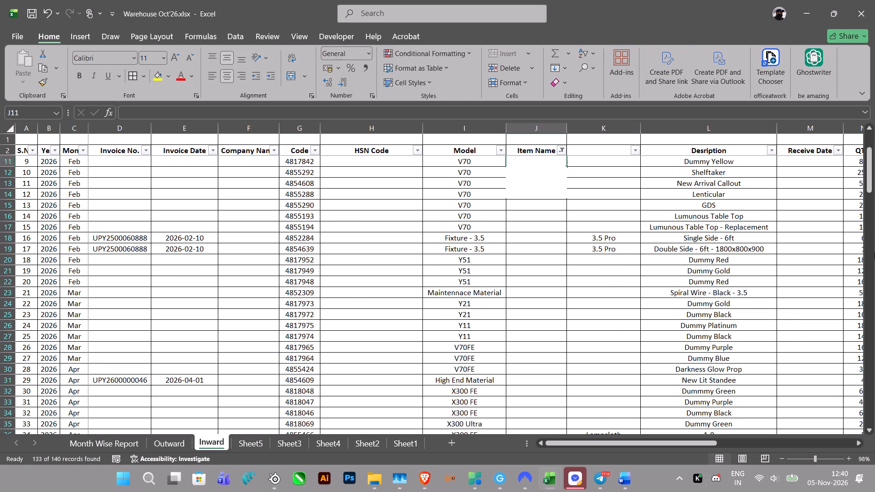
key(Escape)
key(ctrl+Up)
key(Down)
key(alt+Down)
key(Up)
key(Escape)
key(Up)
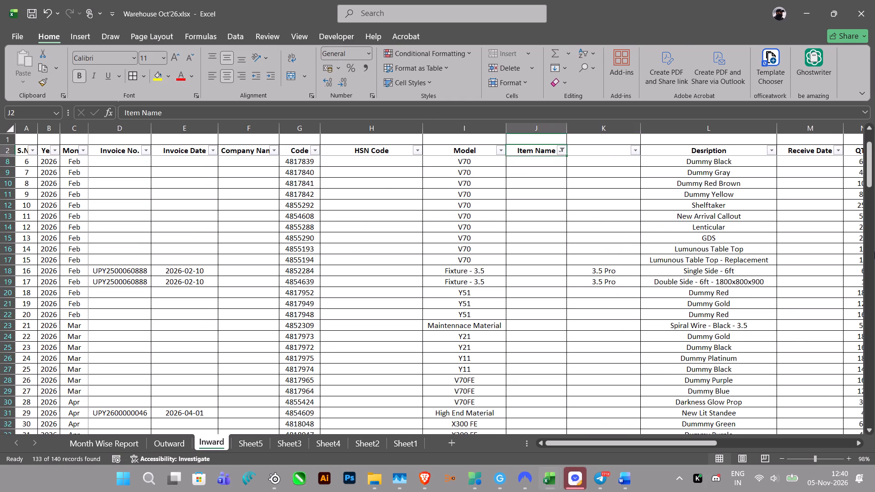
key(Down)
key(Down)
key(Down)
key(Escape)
Narrow the Item Name filter to S2 only by excluding the blanks.
key(alt+Down)
key(Down)
key(Down)
key(Down)
key(Down)
key(Down)
key(Down)
key(Down)
key(Down)
key(Down)
key(Down)
key(Down)
key(Down)
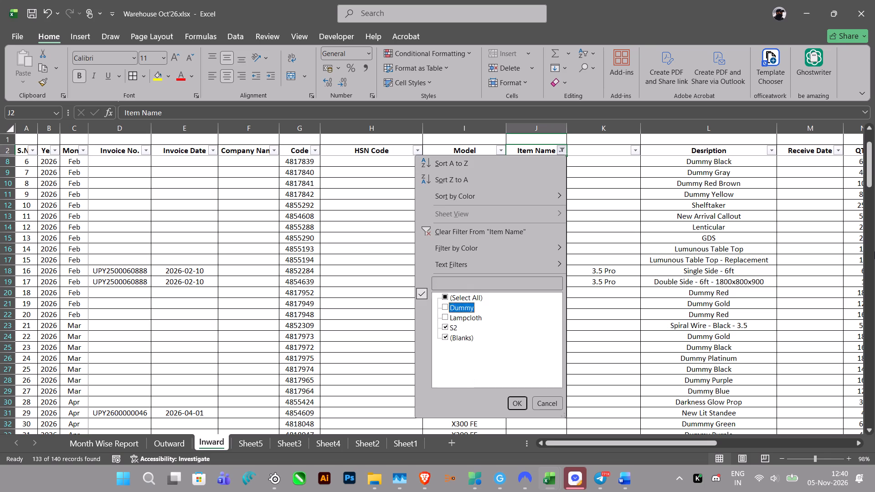
key(Down)
key(space)
key(Return)
Replace the S2 entries in the filtered Item Name column with Lampcloth, entering it in the first row and filling it down.
key(Down)
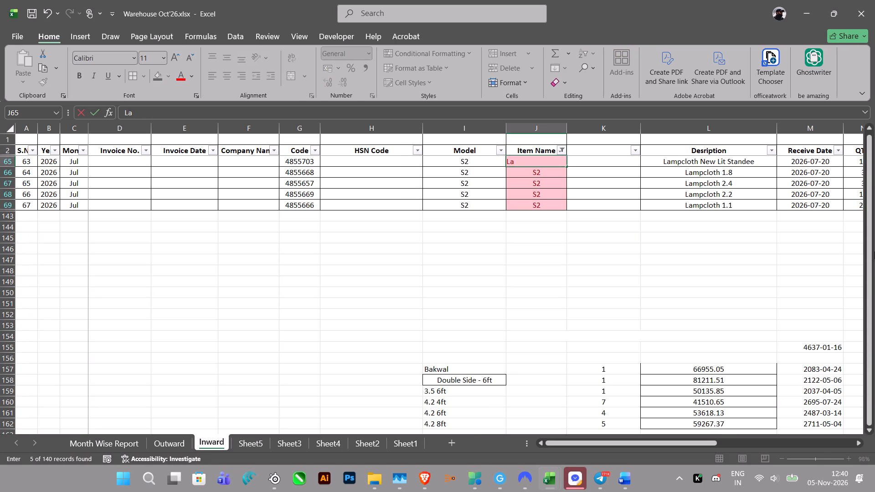
key(m)
key(Return)
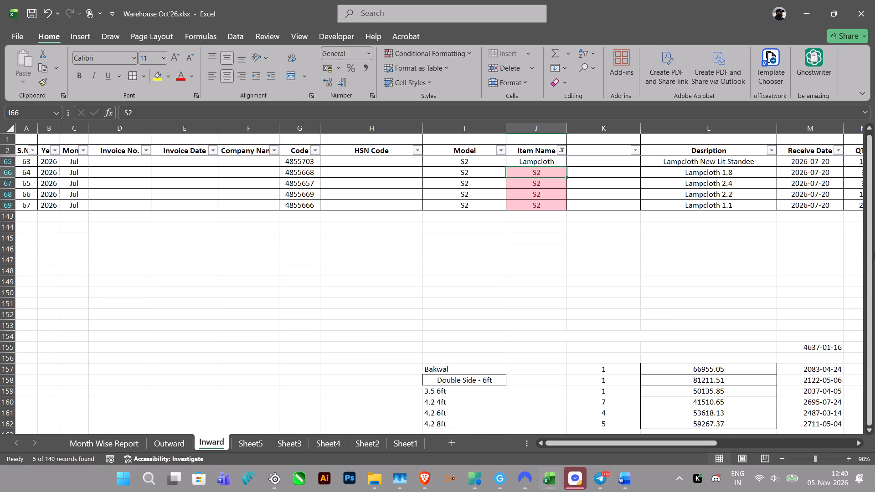
key(ctrl+Down)
key(ctrl+shift+Up)
key(shift+Down)
key(ctrl+d)
key(Up)
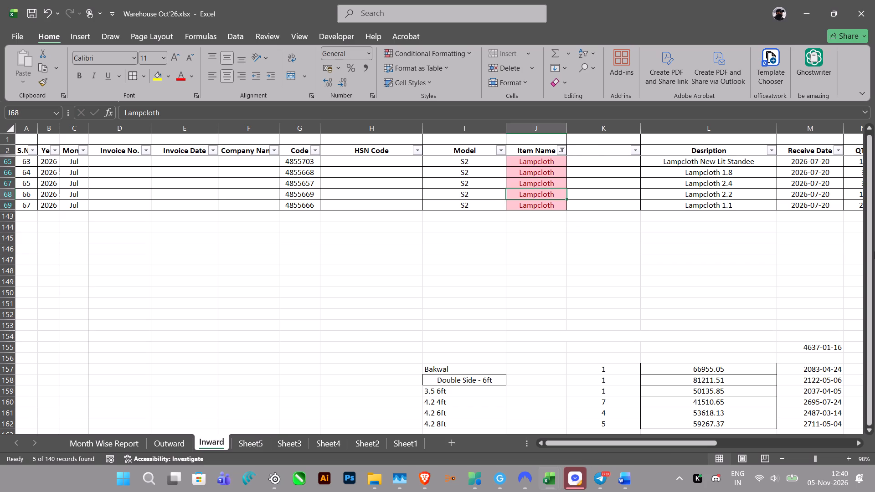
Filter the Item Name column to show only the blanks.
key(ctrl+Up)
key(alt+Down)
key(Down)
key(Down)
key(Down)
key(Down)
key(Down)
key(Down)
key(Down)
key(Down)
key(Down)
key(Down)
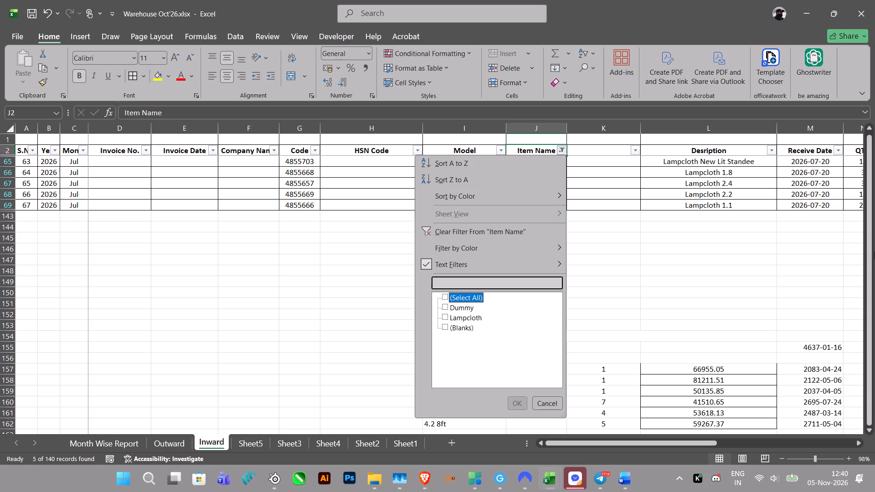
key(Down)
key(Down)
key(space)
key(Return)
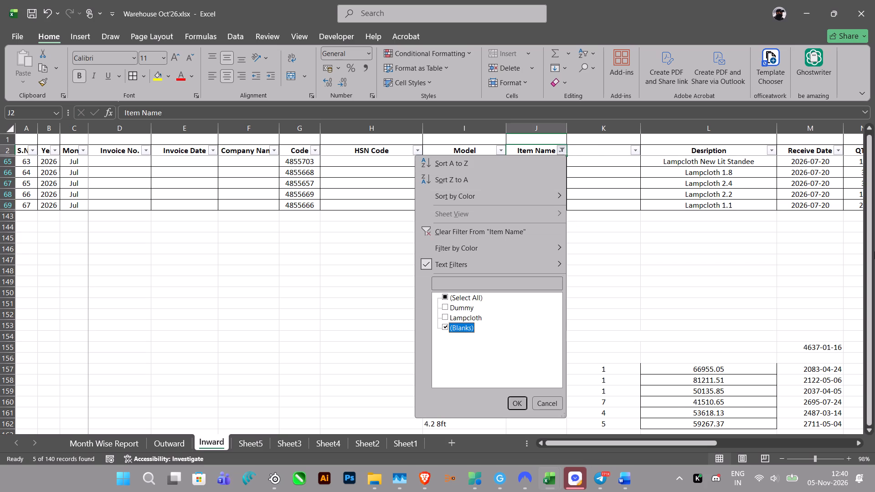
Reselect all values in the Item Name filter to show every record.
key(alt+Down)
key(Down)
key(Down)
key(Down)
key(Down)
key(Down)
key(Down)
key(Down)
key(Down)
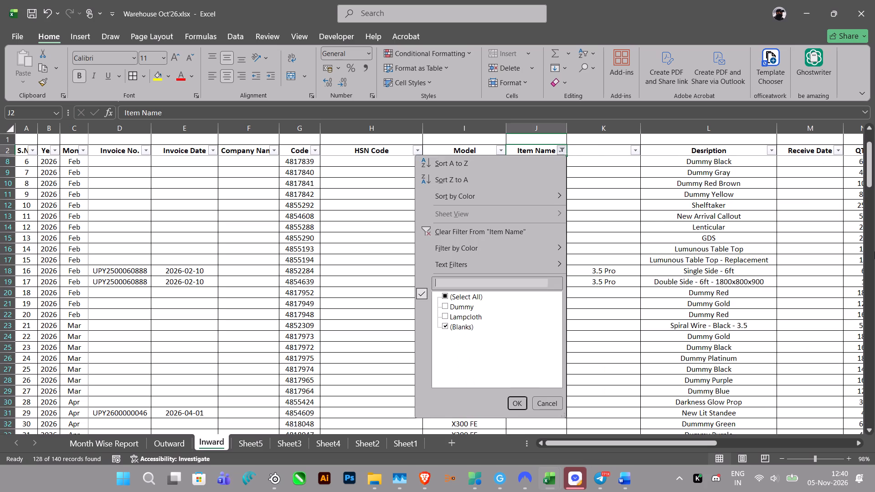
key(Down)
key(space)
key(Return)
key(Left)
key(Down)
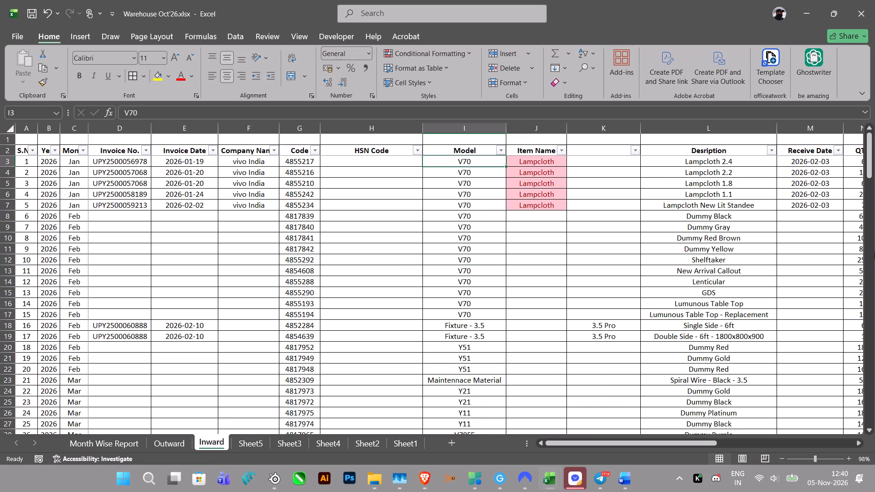
Filter the Item Name column to Dummy only to review its entries.
key(Up)
key(Right)
key(alt+Down)
key(Down)
key(Down)
key(Down)
key(Down)
key(Down)
key(Down)
key(Down)
key(Down)
key(Down)
key(space)
key(Down)
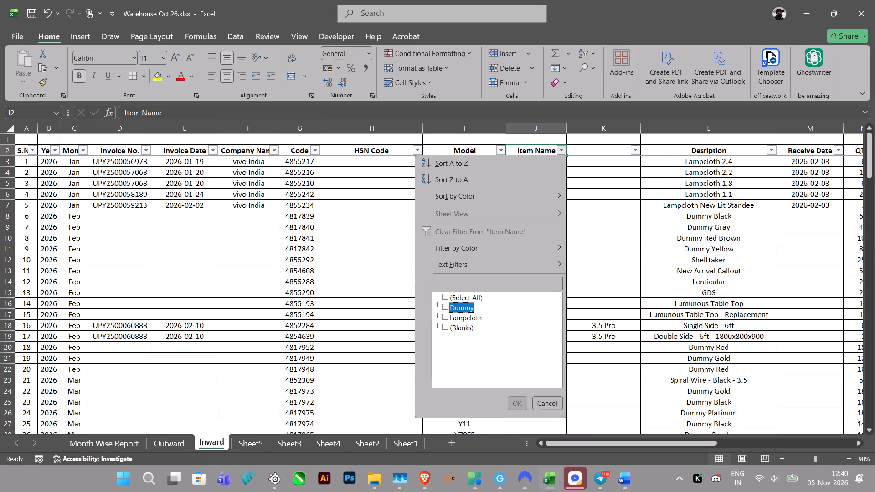
key(space)
key(Return)
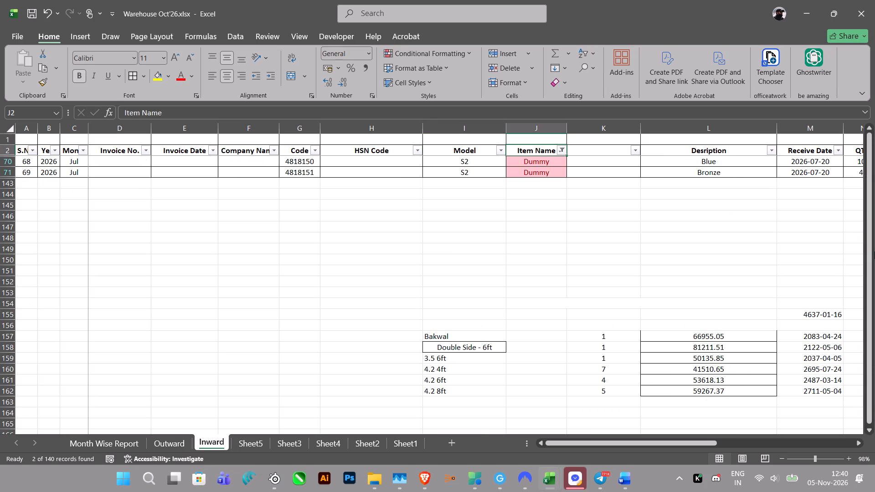
Switch the Item Name filter to Lampcloth only to review its entries.
key(Down)
key(Up)
key(alt+Down)
key(Down)
key(Down)
key(Down)
key(Down)
key(Down)
key(Down)
key(Down)
key(Down)
key(Down)
key(Down)
key(Down)
key(Down)
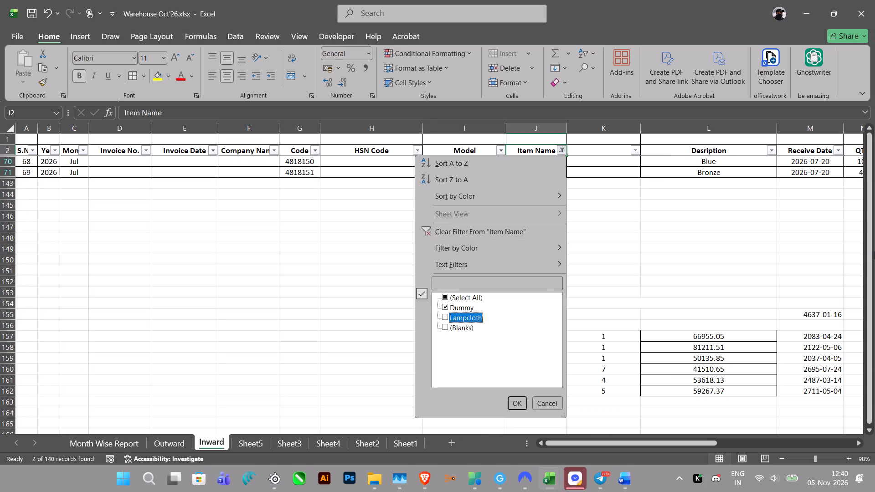
key(Up)
key(Up)
key(space)
key(Down)
key(space)
key(Return)
key(Down)
key(Up)
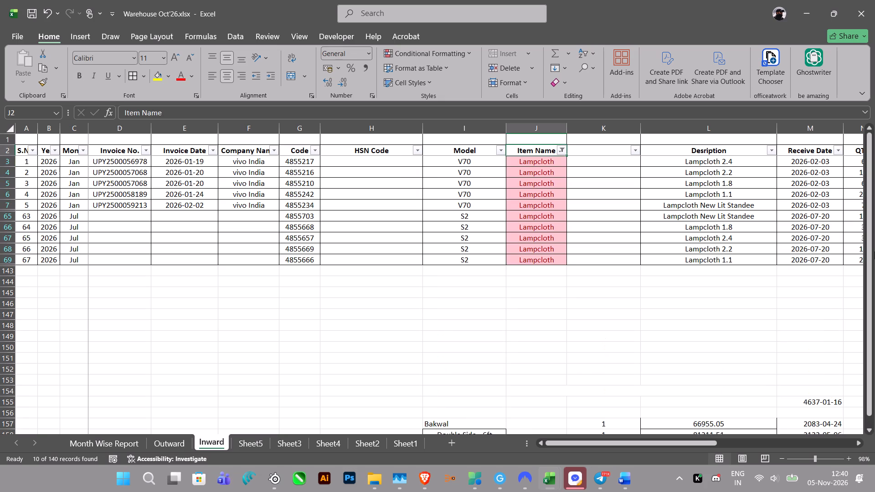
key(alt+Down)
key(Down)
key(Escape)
Switch the Item Name filter from Lampcloth to the blanks only.
key(alt+Down)
key(Down)
key(Down)
key(Down)
key(Down)
key(Down)
key(Down)
key(Down)
key(Down)
key(Down)
key(Down)
key(Down)
key(Down)
key(Up)
key(space)
key(Down)
key(space)
key(Return)
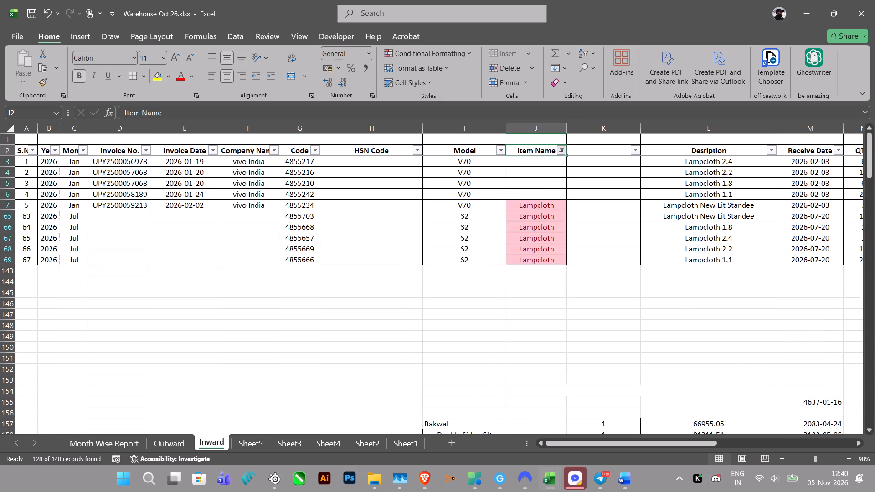
Filter the unnamed column K beside Item Name to show only 4.2.
key(Right)
key(alt+Down)
key(Down)
key(Down)
key(Down)
key(Down)
key(Down)
key(Down)
key(Down)
key(Down)
key(Down)
key(space)
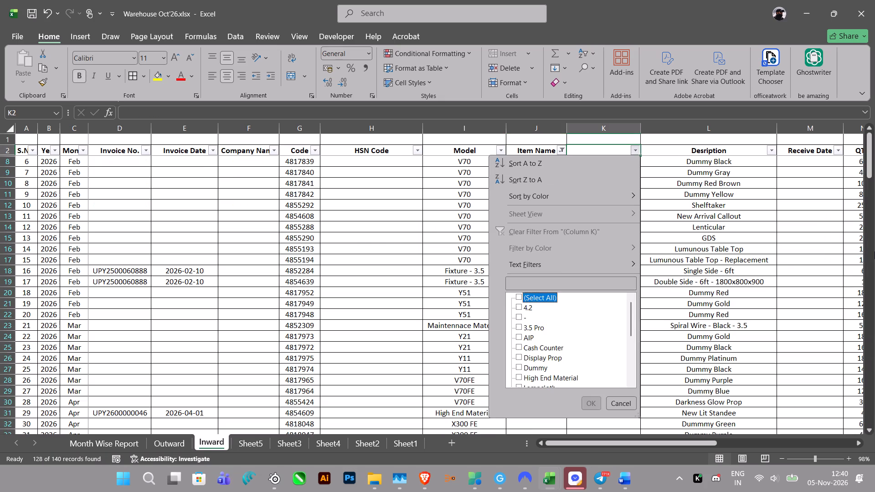
key(Down)
key(space)
key(Return)
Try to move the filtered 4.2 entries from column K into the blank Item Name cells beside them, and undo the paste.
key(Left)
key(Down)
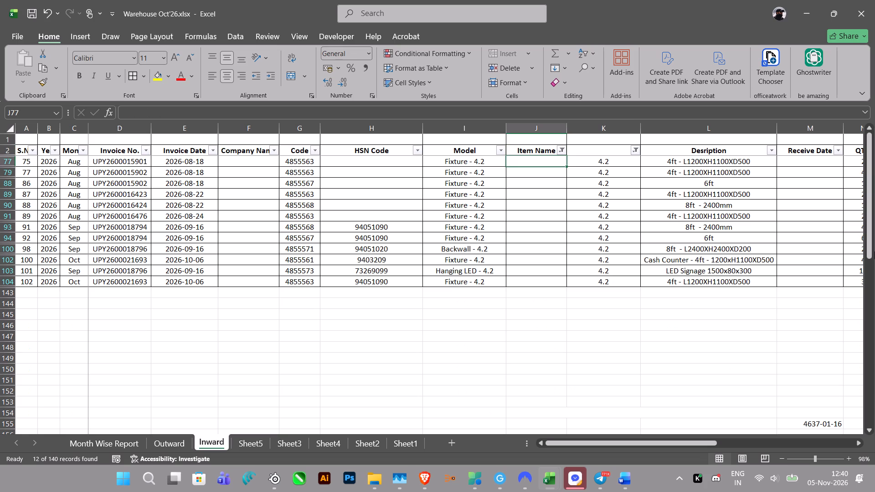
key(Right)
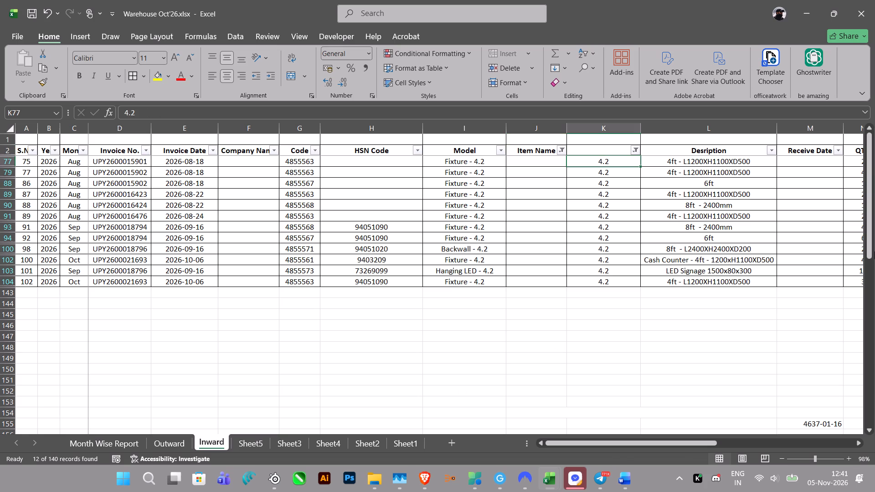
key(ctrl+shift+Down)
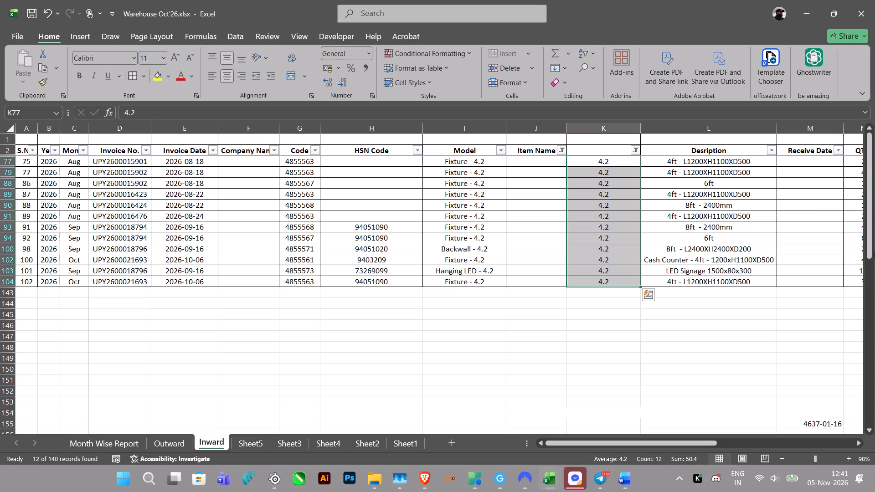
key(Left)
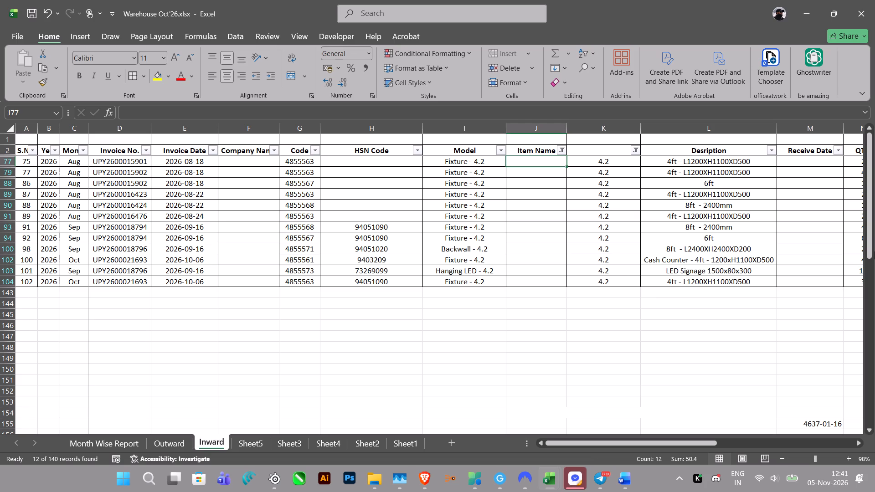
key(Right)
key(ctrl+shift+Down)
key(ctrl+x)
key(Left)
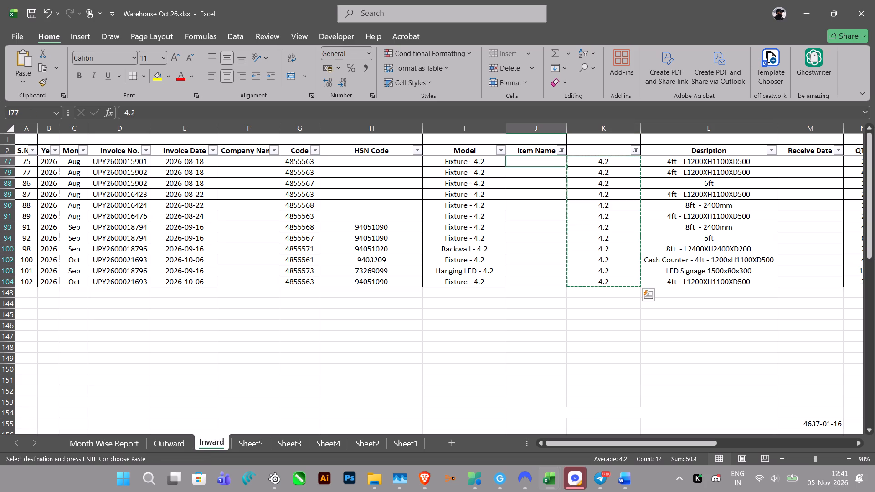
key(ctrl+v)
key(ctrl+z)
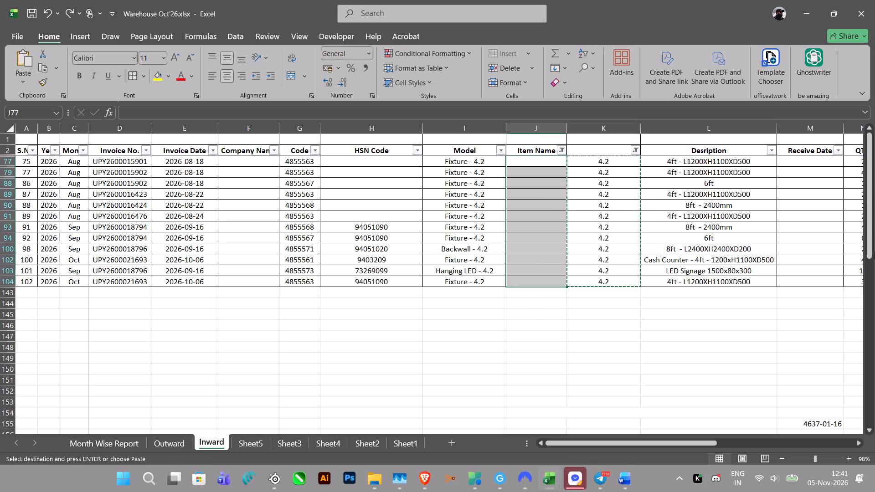
Abandon the pending cut and clear the 4.2 filter from column K so all its values are selected.
key(Right)
key(Escape)
key(Left)
key(Right)
key(Up)
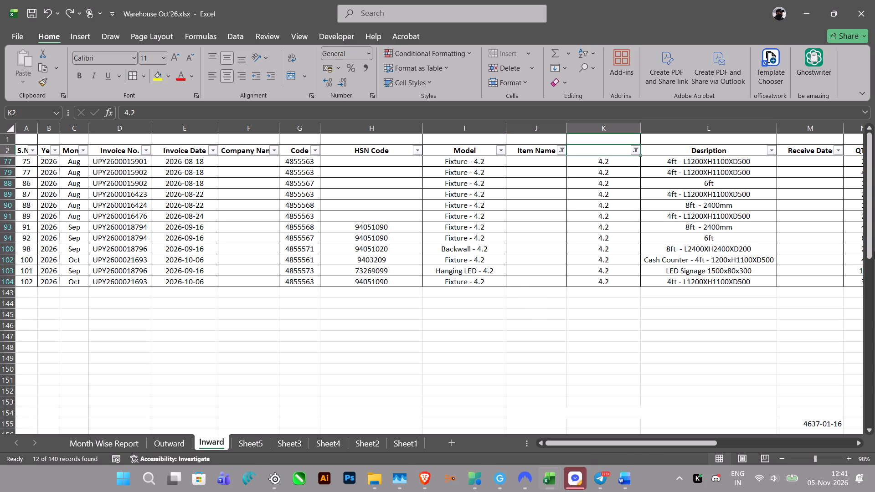
key(alt+Down)
key(Down)
key(Down)
key(Down)
key(Down)
key(Down)
key(Down)
key(Down)
key(Down)
key(Down)
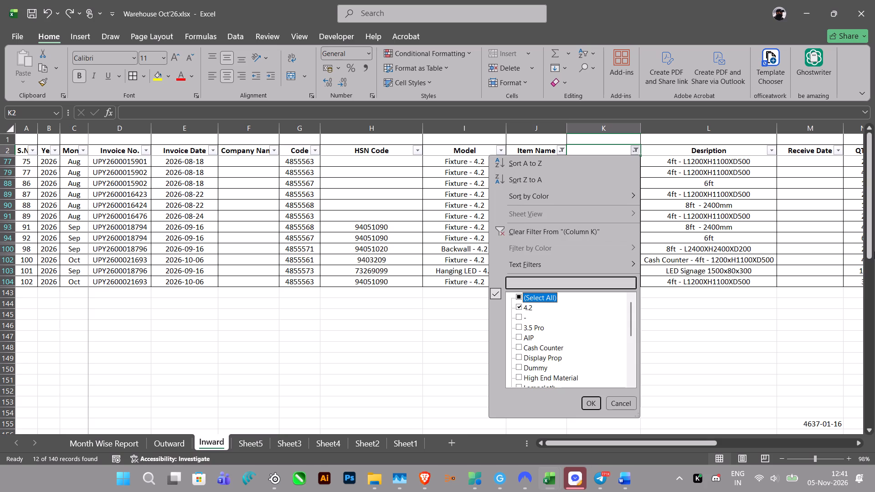
key(space)
key(Return)
key(Down)
key(Up)
Filter column K to exclude the blanks, leaving every other value selected.
key(alt+Down)
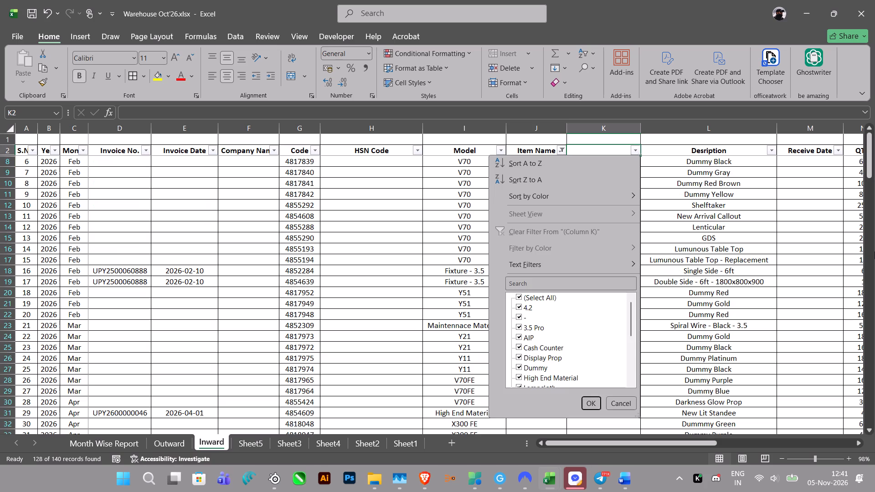
key(Down)
key(Down)
key(Down)
key(Down)
key(Down)
key(Down)
key(Down)
key(Down)
key(Down)
key(Down)
key(Down)
key(Down)
key(Down)
key(Down)
key(Down)
key(Down)
key(Down)
key(Down)
key(Down)
key(Down)
key(Up)
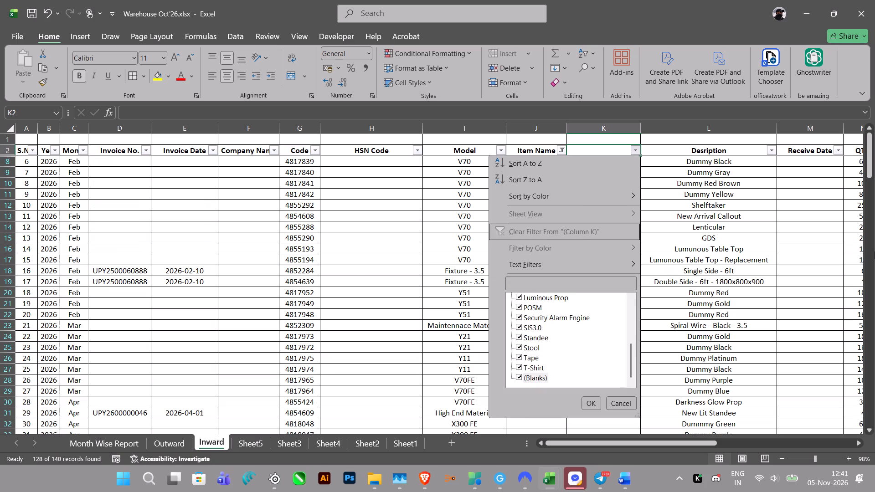
key(Up)
key(Up)
key(Up)
key(Up)
key(Up)
key(Up)
key(space)
key(Return)
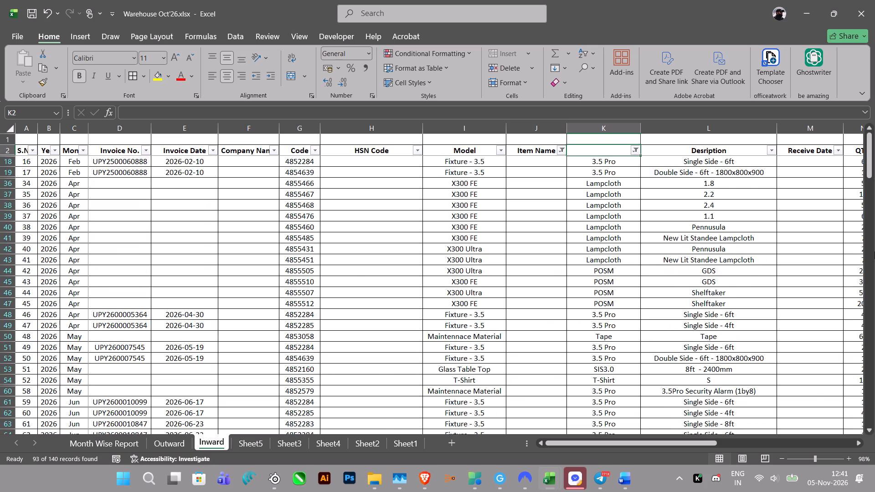
Move all filtered column K entries, from K18 down, into the blank Item Name cells beside them.
key(Down)
key(ctrl+shift+Down)
key(ctrl+x)
key(Left)
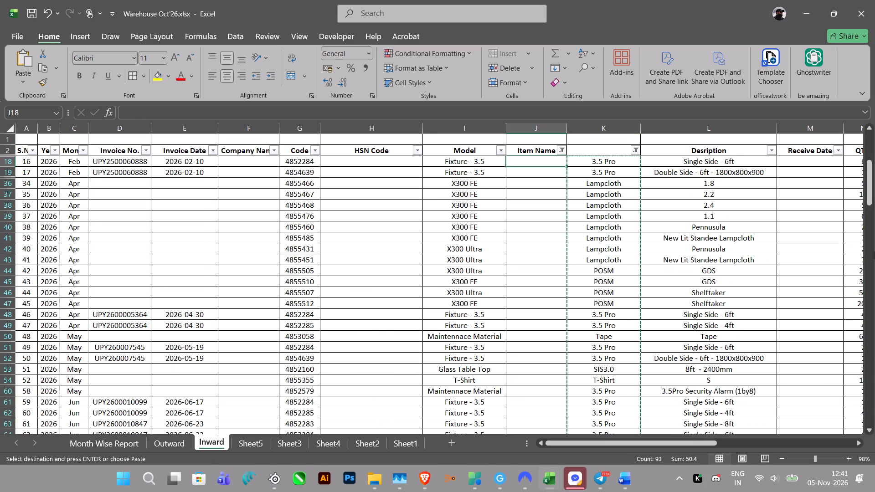
key(ctrl+v)
key(Escape)
key(Up)
key(Down)
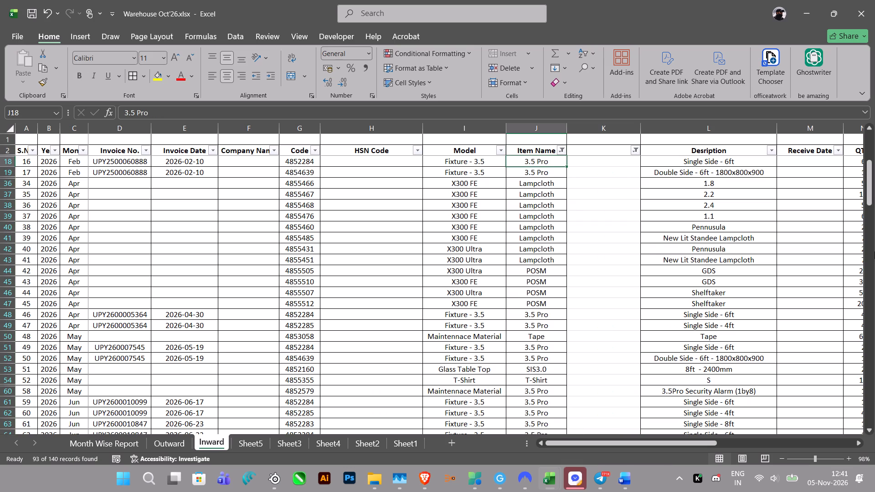
Examine the entries moved into the Item Name column, row by row, against their models and descriptions.
key(Down)
key(Down)
key(Down)
key(Down)
key(Down)
key(Down)
key(Down)
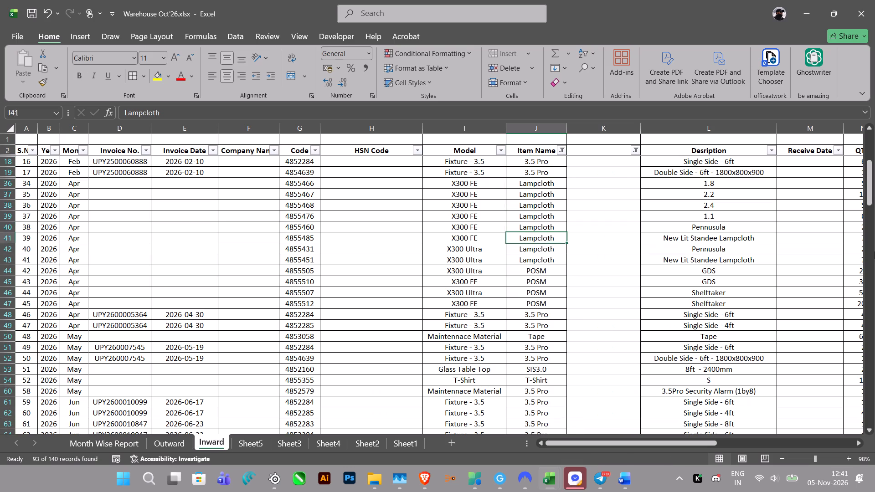
key(Down)
key(Down)
key(Down)
key(Down)
key(Down)
key(Down)
key(Down)
key(Down)
key(Down)
key(Down)
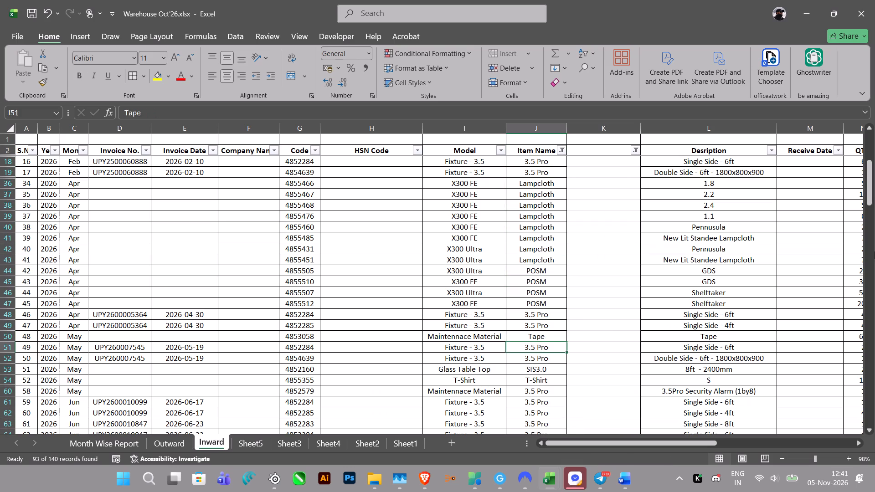
key(Down)
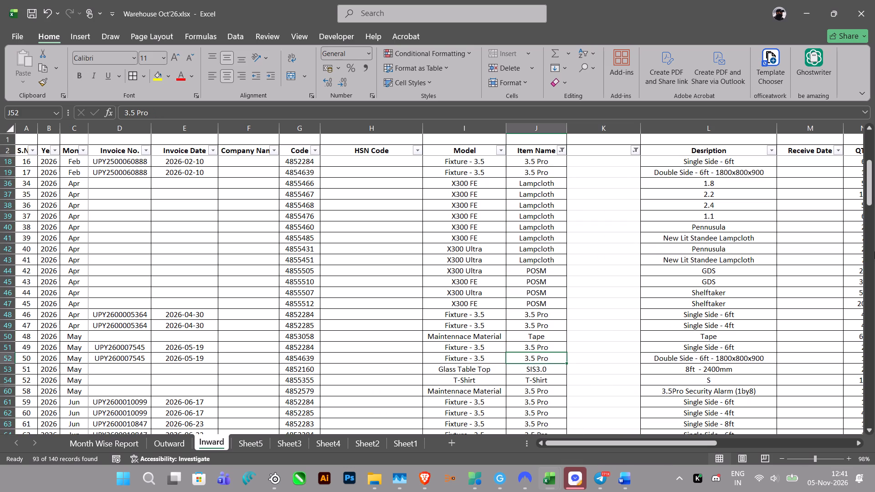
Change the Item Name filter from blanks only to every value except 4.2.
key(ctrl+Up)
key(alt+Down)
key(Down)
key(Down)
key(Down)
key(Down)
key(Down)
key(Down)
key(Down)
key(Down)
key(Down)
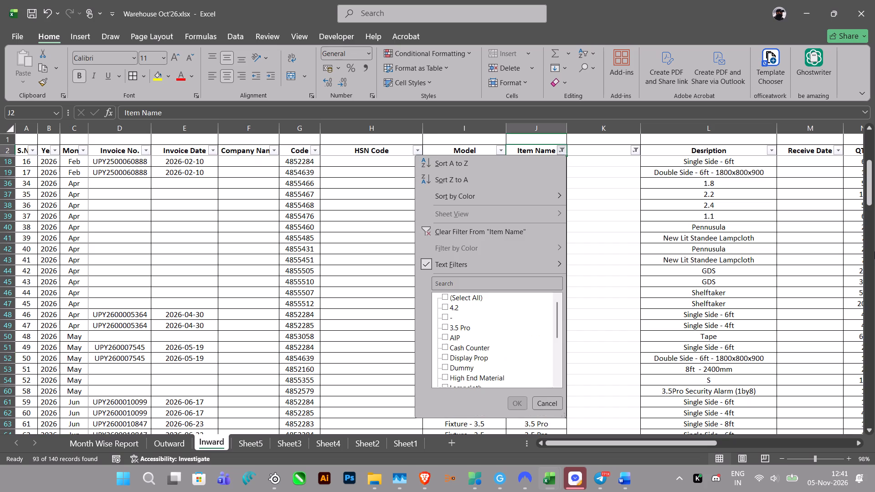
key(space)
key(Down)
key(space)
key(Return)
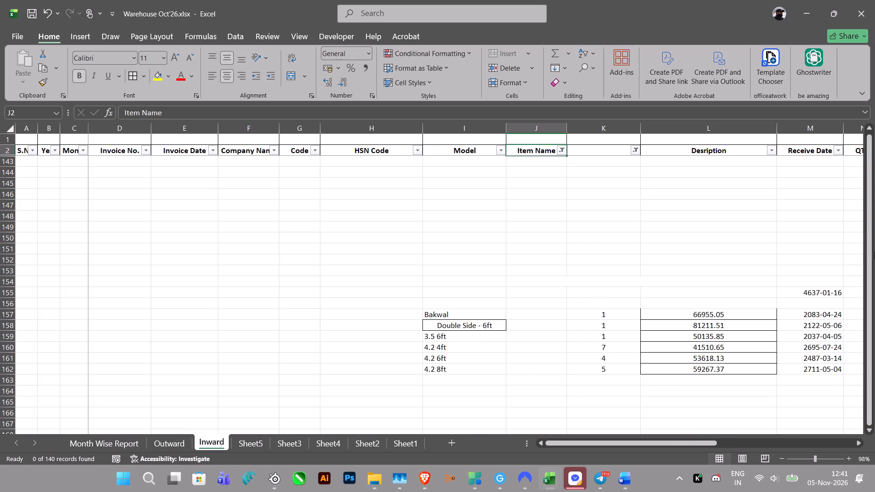
Clear the filter on the unnamed column K by selecting all its values.
key(Down)
key(Up)
key(Right)
key(Down)
key(Down)
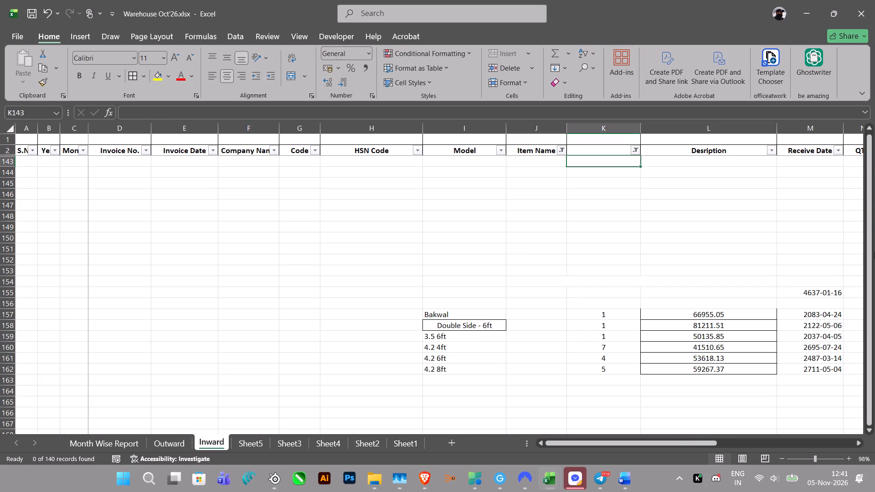
key(Up)
key(alt+Down)
key(Down)
key(Down)
key(Down)
key(Down)
key(Down)
key(Down)
key(Down)
key(Down)
key(Down)
key(space)
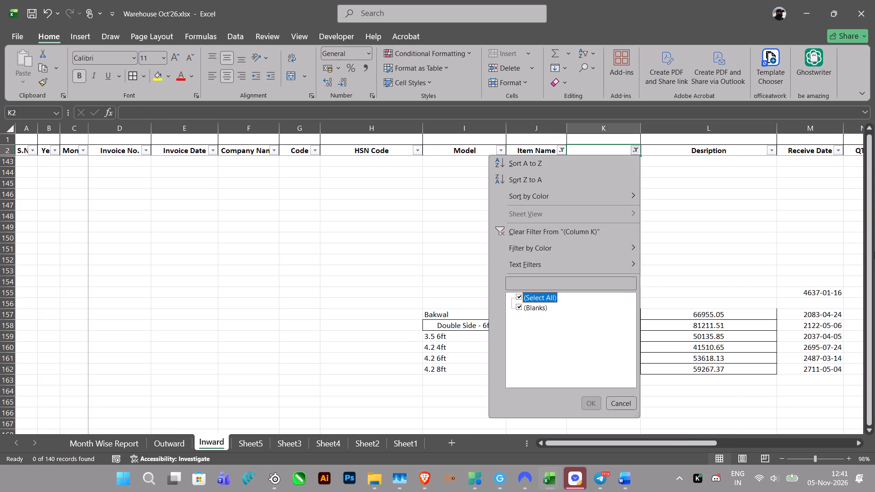
key(Return)
Filter the Item Name column to 4.2 only to review its entries.
key(Left)
key(alt+Down)
key(Down)
key(Down)
key(Down)
key(Down)
key(Down)
key(Down)
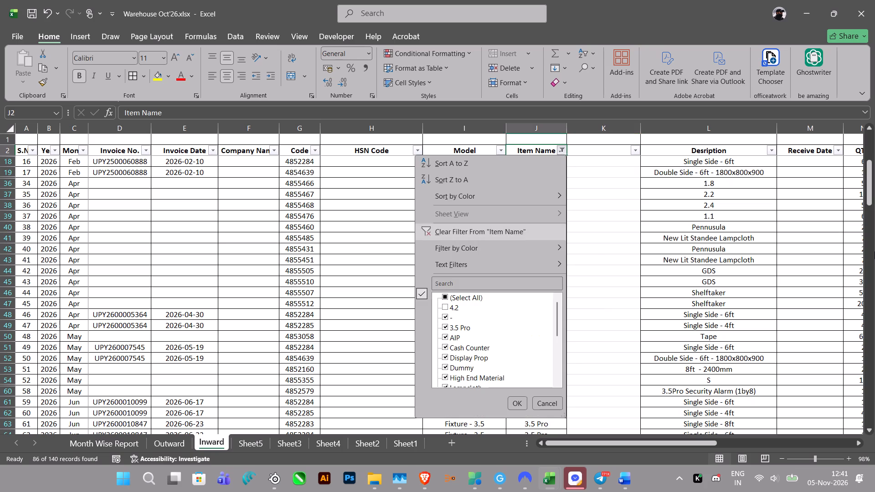
key(Down)
key(Down)
key(Down)
key(space)
key(space)
key(Down)
key(space)
key(Return)
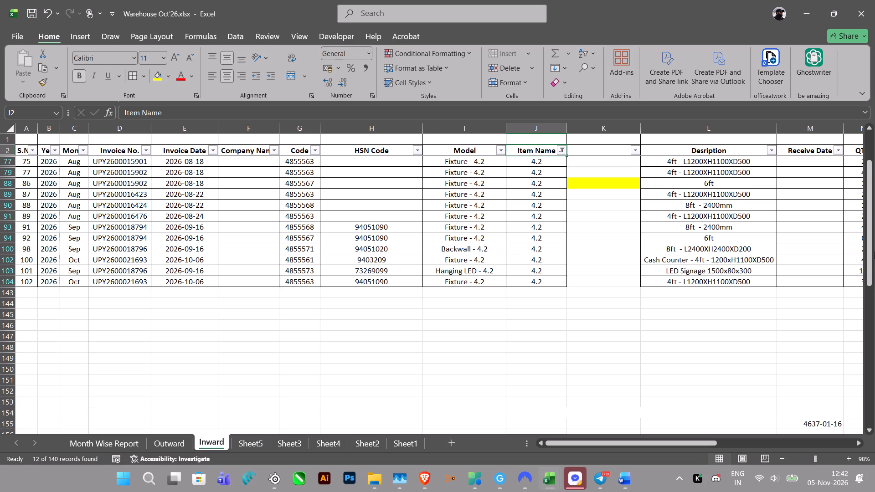
Switch the Item Name filter from 4.2 to the dash (-) entries only to review them.
key(alt+Down)
key(Down)
key(Down)
key(Down)
key(Down)
key(Down)
key(Down)
key(Down)
key(Down)
key(Down)
key(Down)
key(space)
key(Down)
key(space)
key(Return)
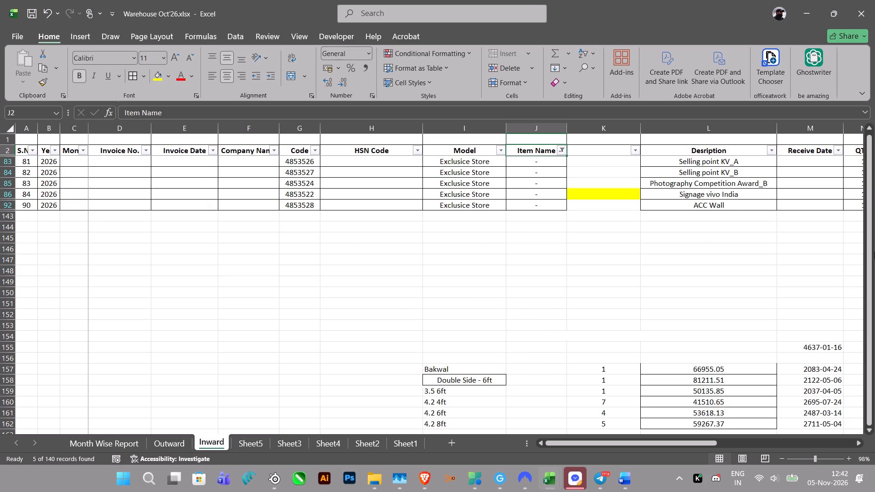
Switch the Item Name filter from the dash entries to 3.5 Pro only to review its rows.
key(alt+Down)
key(Down)
key(Down)
key(Down)
key(Down)
key(Down)
key(Down)
key(Down)
key(Down)
key(Down)
key(Down)
key(Down)
key(space)
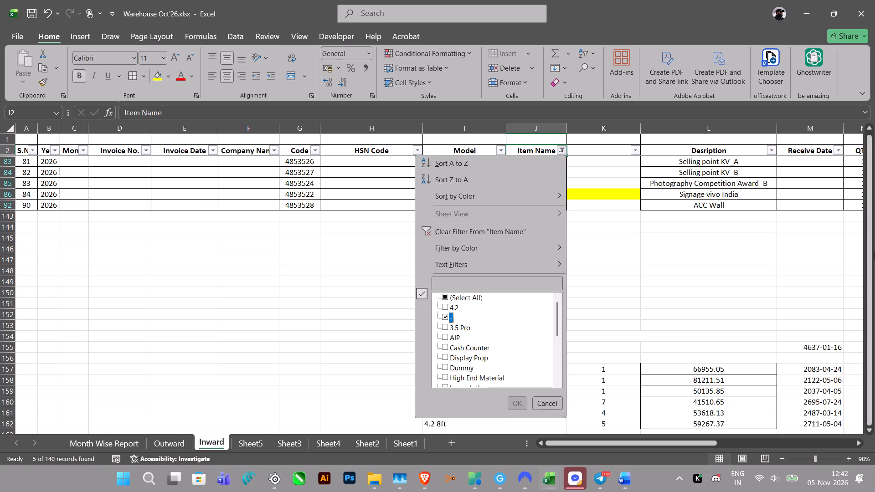
key(Down)
key(space)
key(Return)
key(alt+Down)
key(Down)
key(Escape)
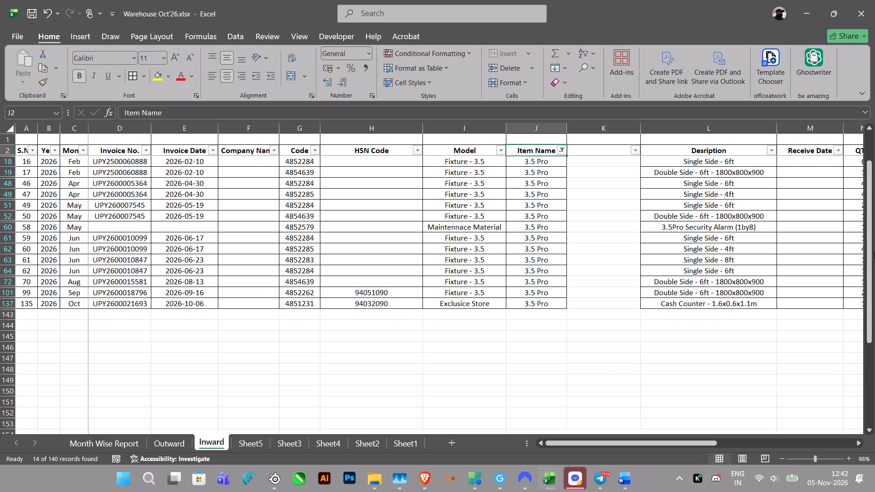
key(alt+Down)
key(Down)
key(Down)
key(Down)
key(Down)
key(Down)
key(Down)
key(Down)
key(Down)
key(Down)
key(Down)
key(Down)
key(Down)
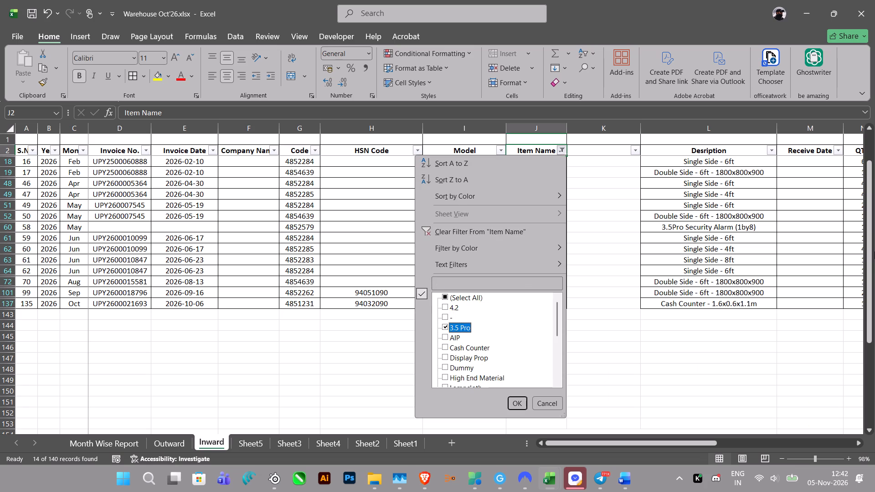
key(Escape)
Examine the last 3.5 Pro row across its Item Name, Desription and QTY. columns.
key(Down)
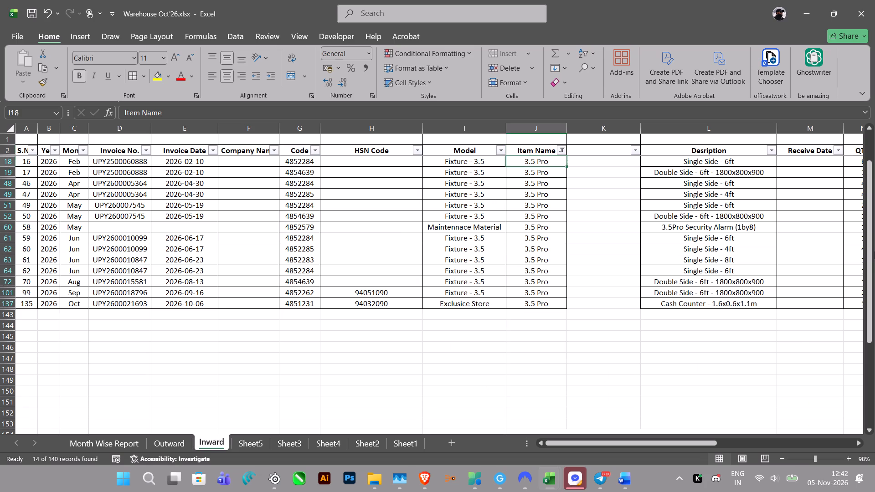
key(ctrl+Down)
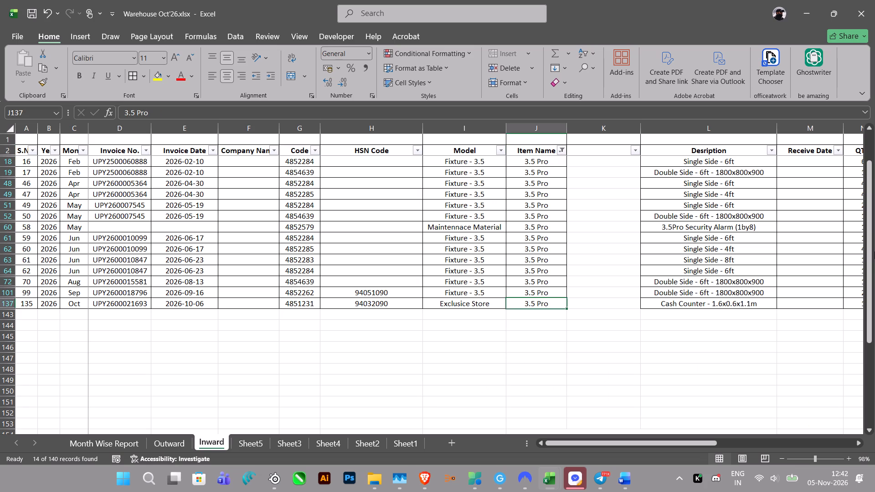
key(Right)
key(Right)
key(Right)
key(Right)
key(Left)
key(Left)
key(Left)
key(Left)
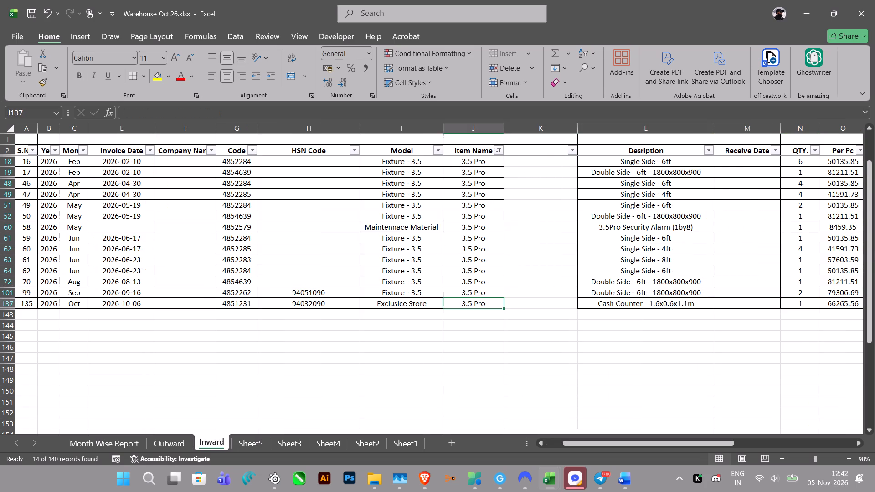
Switch the Item Name filter from 3.5 Pro to AIP only to review its entries.
key(ctrl+Up)
key(alt+Down)
key(Down)
key(Down)
key(Down)
key(Down)
key(Down)
key(Down)
key(Down)
key(Down)
key(Down)
key(Down)
key(Down)
key(Down)
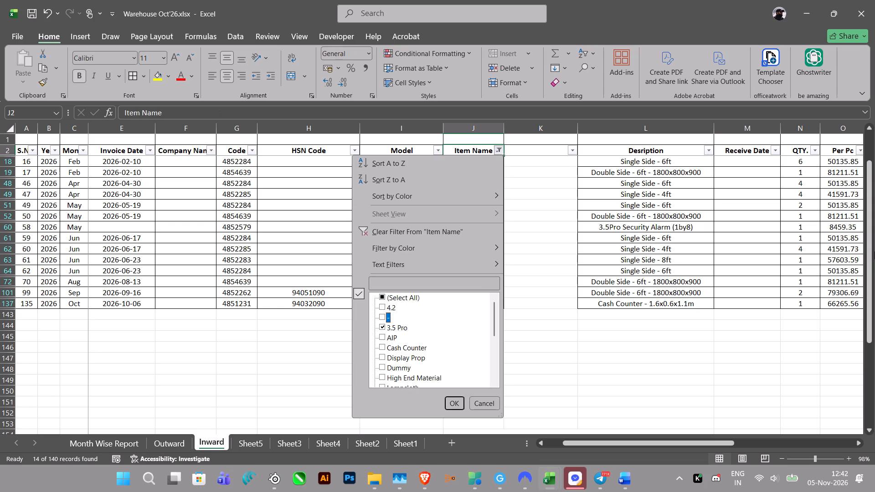
key(space)
key(Down)
key(space)
key(Return)
key(Down)
key(Up)
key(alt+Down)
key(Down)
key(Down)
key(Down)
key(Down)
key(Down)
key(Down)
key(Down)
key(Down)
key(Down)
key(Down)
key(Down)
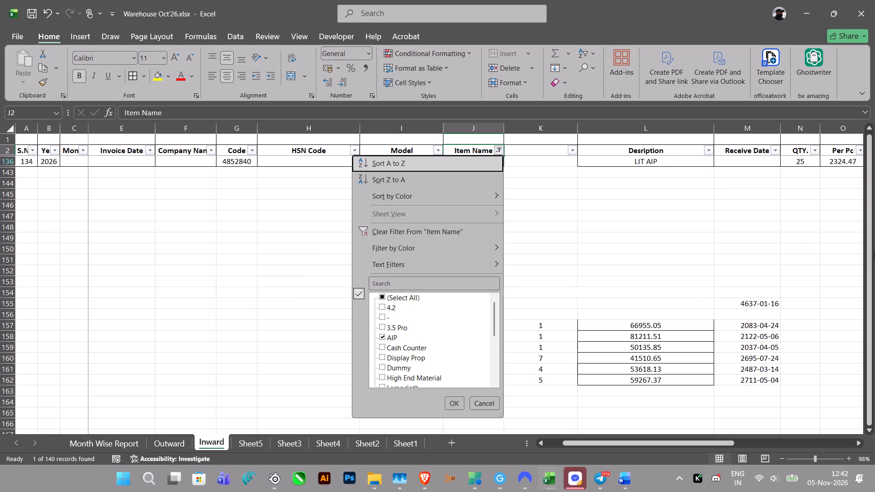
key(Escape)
Switch the Item Name filter from AIP to Cash Counter only to review its entries.
key(alt+Down)
key(Down)
key(Down)
key(Down)
key(Down)
key(Down)
key(Down)
key(Down)
key(Down)
key(Down)
key(Down)
key(Down)
key(Down)
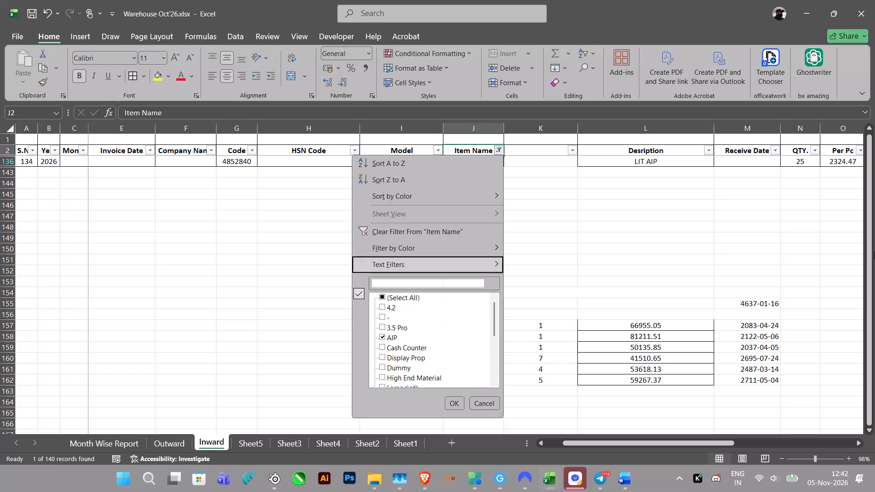
key(Down)
key(space)
key(Down)
key(space)
key(Return)
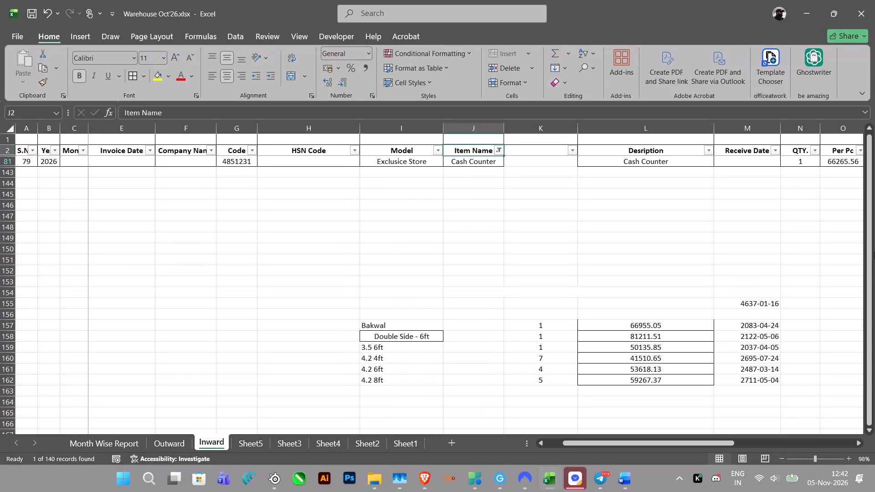
Switch the Item Name filter from Cash Counter back to 3.5 Pro only.
key(alt+Down)
key(Down)
key(Down)
key(Down)
key(Down)
key(Down)
key(Down)
key(Down)
key(Down)
key(Down)
key(Down)
key(Down)
key(Down)
key(Down)
key(Down)
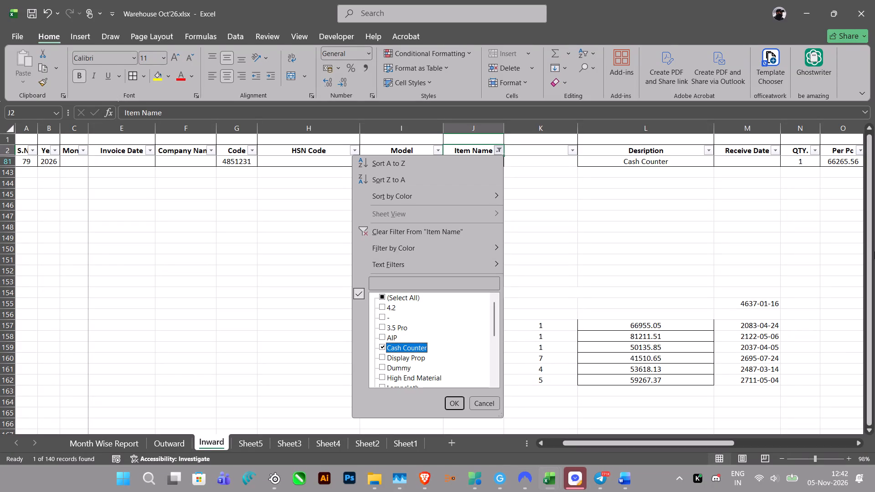
key(space)
key(Up)
key(Up)
key(space)
key(Return)
key(ctrl+Down)
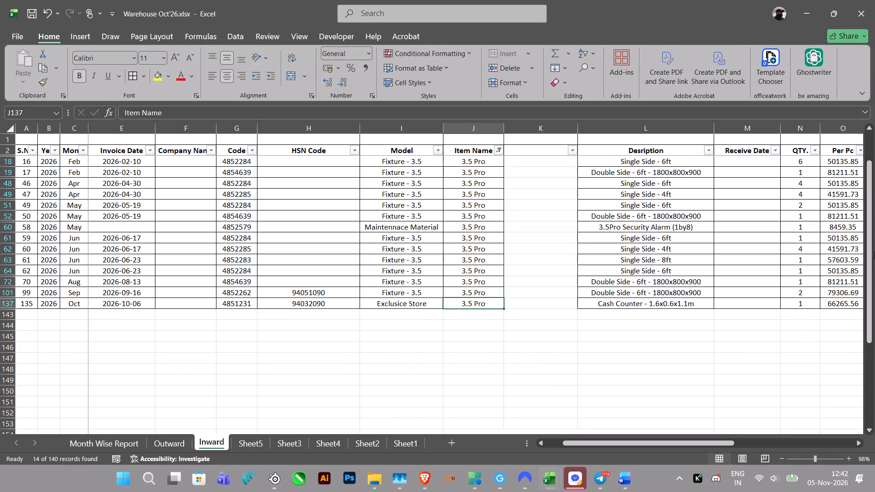
key(ctrl+Up)
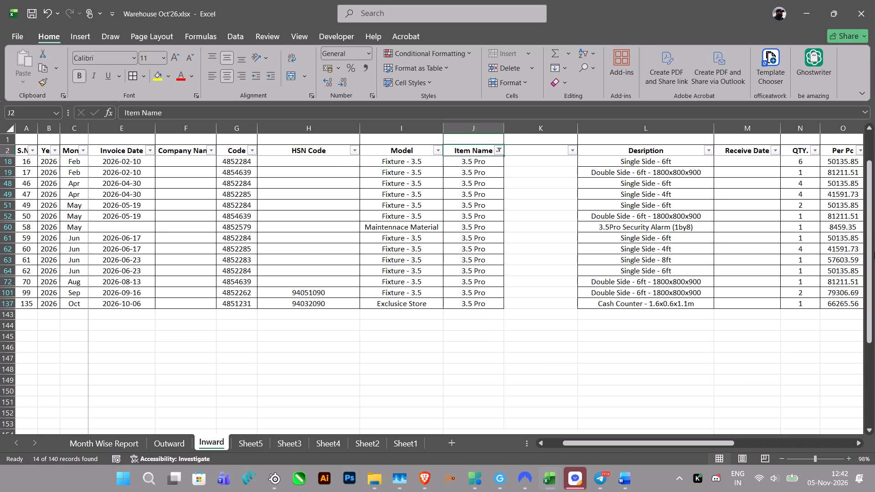
Add Cash Counter to the Item Name filter alongside 3.5 Pro.
key(alt+Down)
key(Down)
key(Down)
key(Down)
key(Down)
key(Down)
key(Down)
key(Down)
key(Down)
key(Down)
key(Down)
key(Down)
key(Down)
key(Down)
key(Down)
key(space)
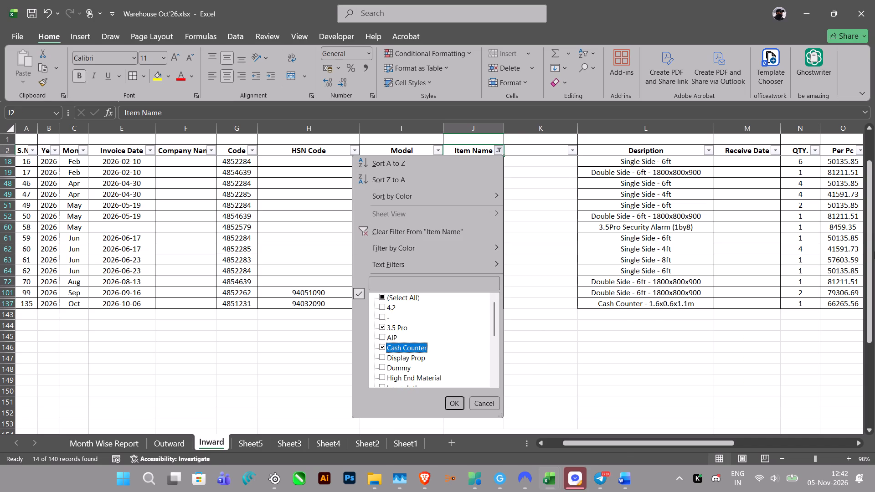
key(Return)
Copy the Cash Counter item name from row 81 into the Item Name cell of row 137, replacing 3.5 Pro.
key(ctrl+Down)
key(Up)
key(Up)
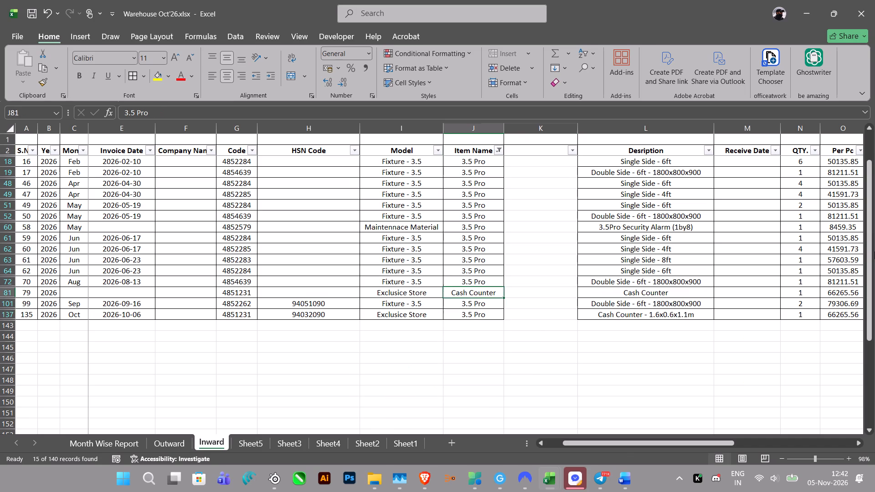
key(Right)
key(Right)
key(Right)
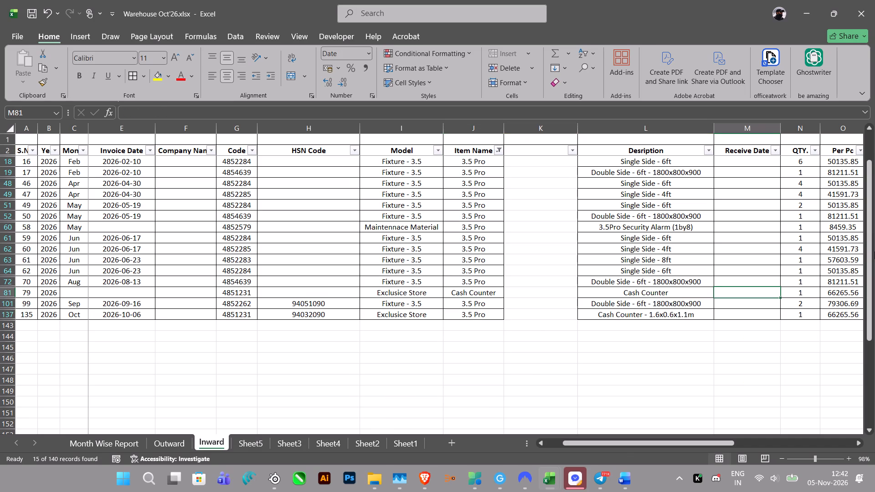
key(Left)
key(Left)
key(Left)
key(Down)
key(Down)
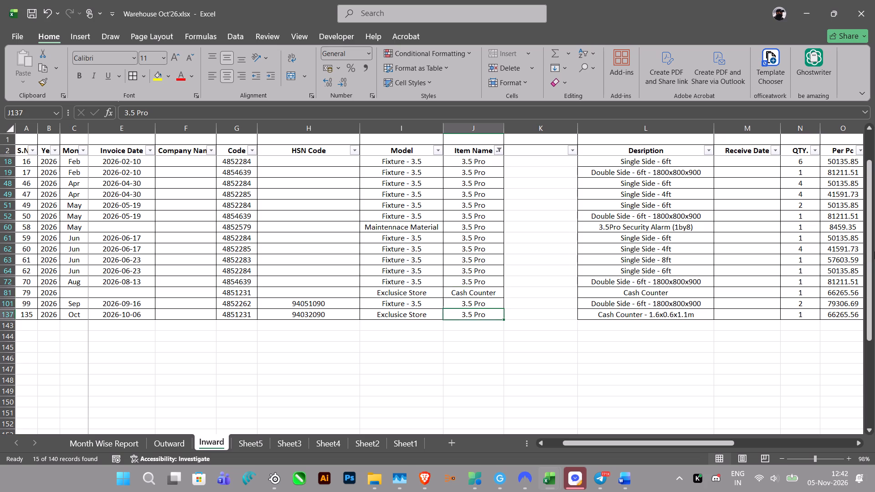
key(Up)
key(Up)
key(ctrl+c)
key(Down)
key(Down)
key(ctrl+v)
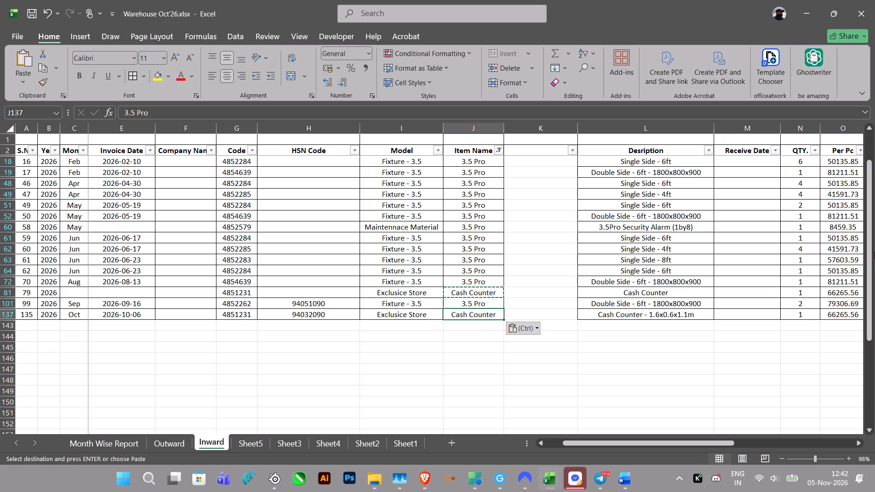
key(Escape)
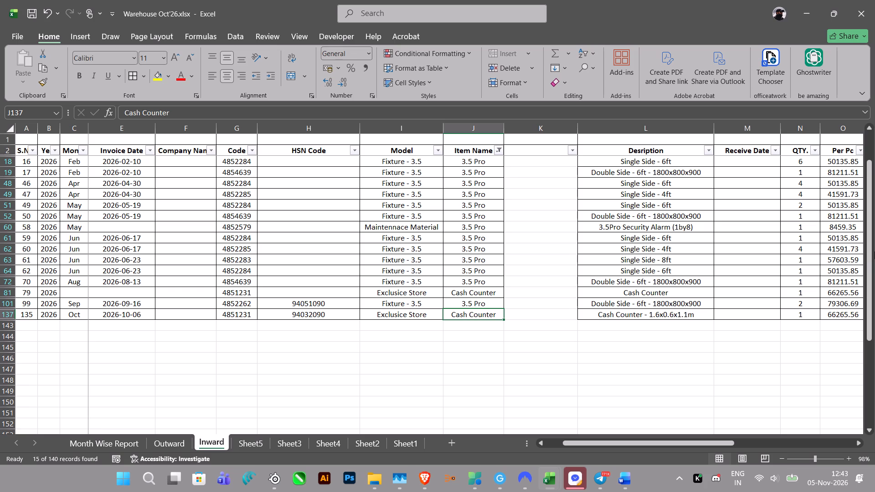
Copy the description Cash Counter - 1.6x0.6x1.1m from row 137 into the Desription cell of row 81.
key(Right)
key(Right)
key(ctrl+c)
key(Up)
key(Up)
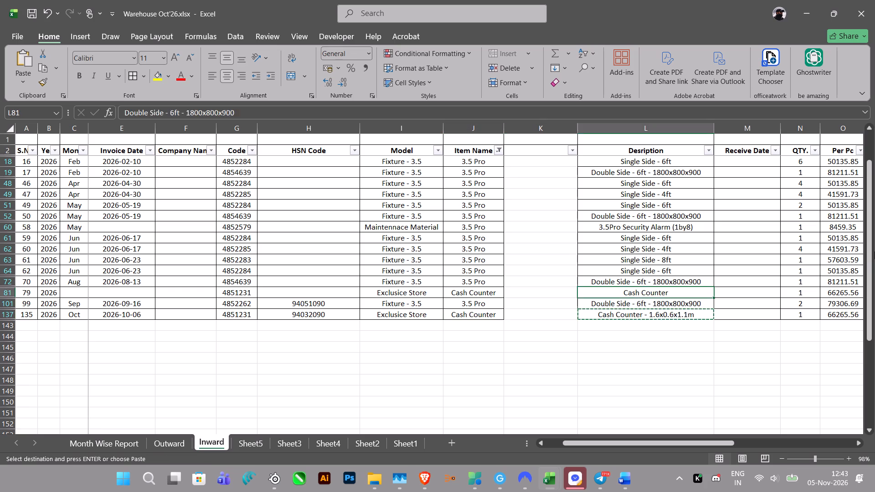
key(ctrl+v)
key(Escape)
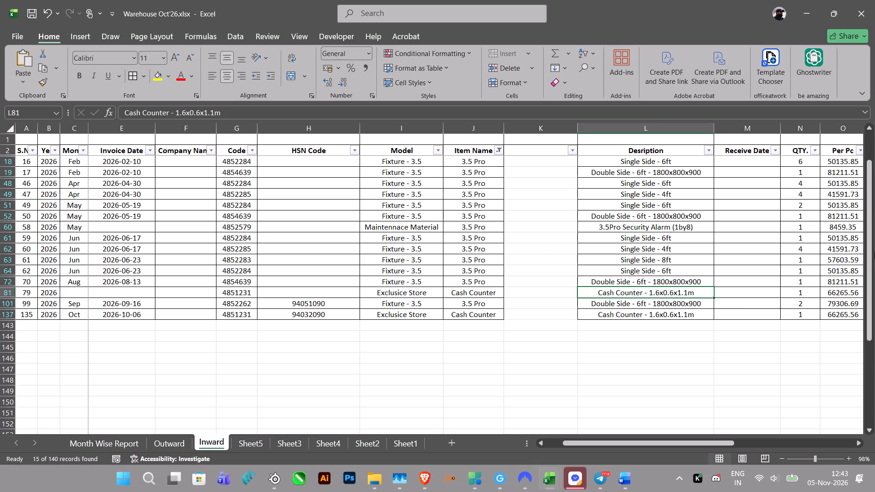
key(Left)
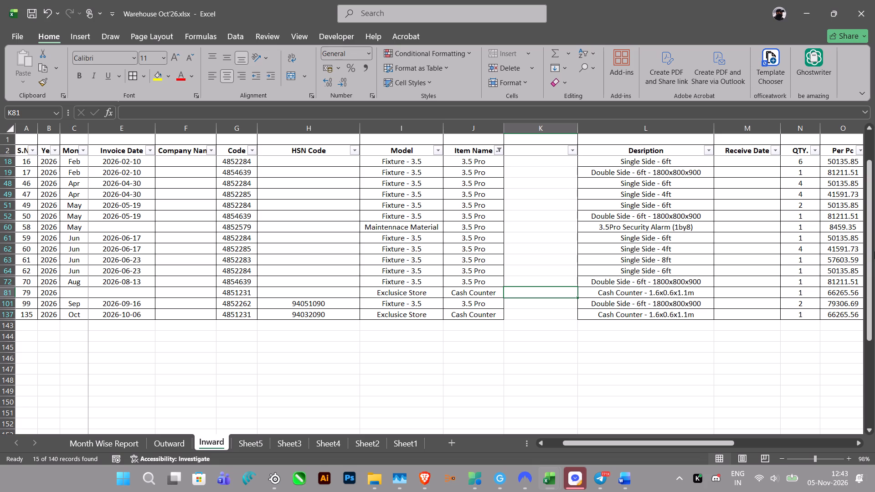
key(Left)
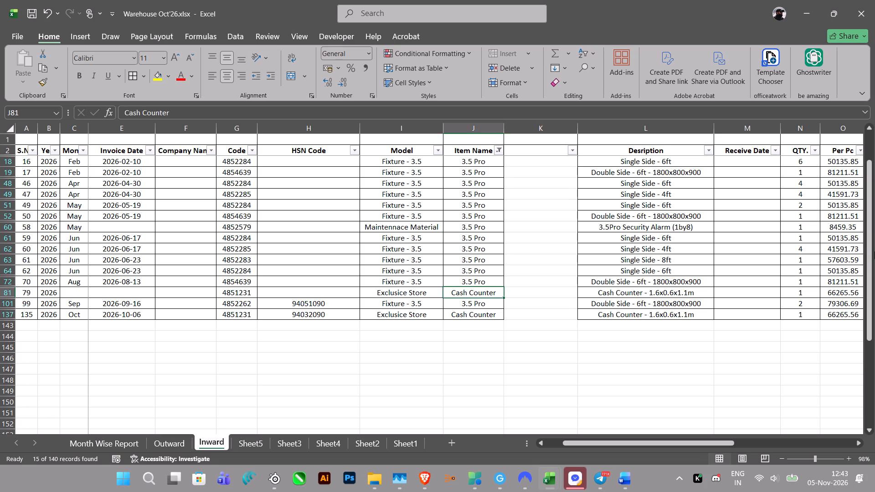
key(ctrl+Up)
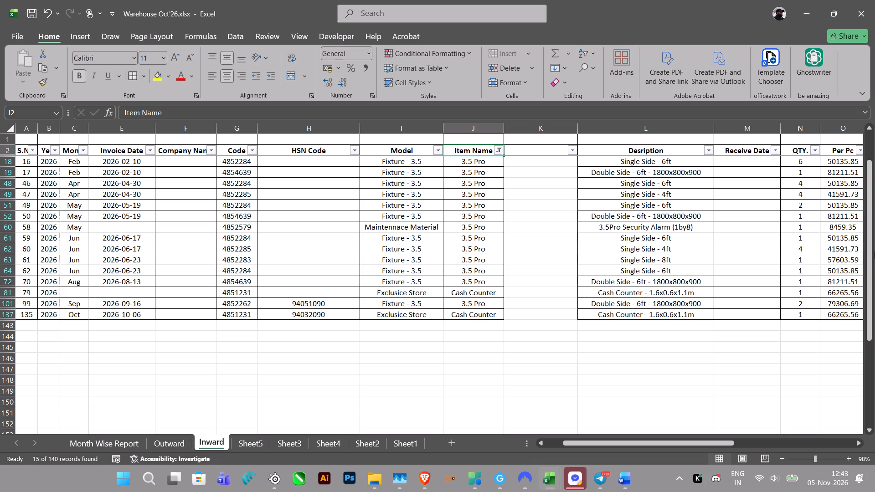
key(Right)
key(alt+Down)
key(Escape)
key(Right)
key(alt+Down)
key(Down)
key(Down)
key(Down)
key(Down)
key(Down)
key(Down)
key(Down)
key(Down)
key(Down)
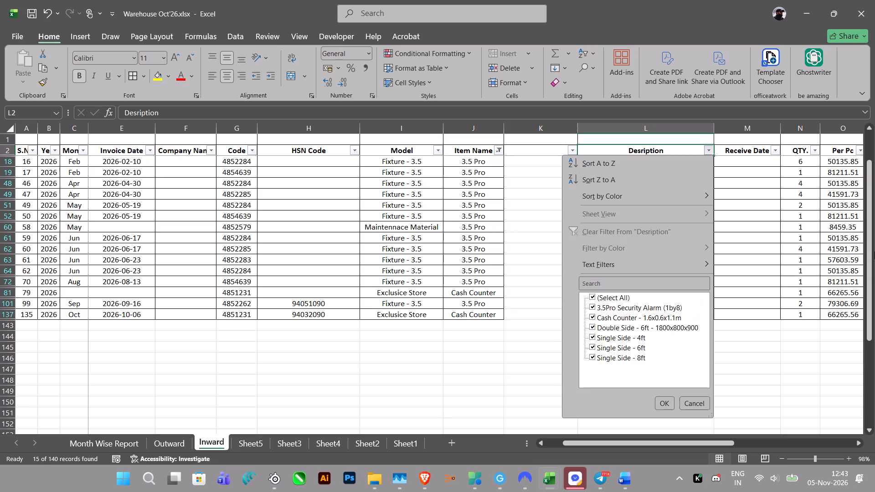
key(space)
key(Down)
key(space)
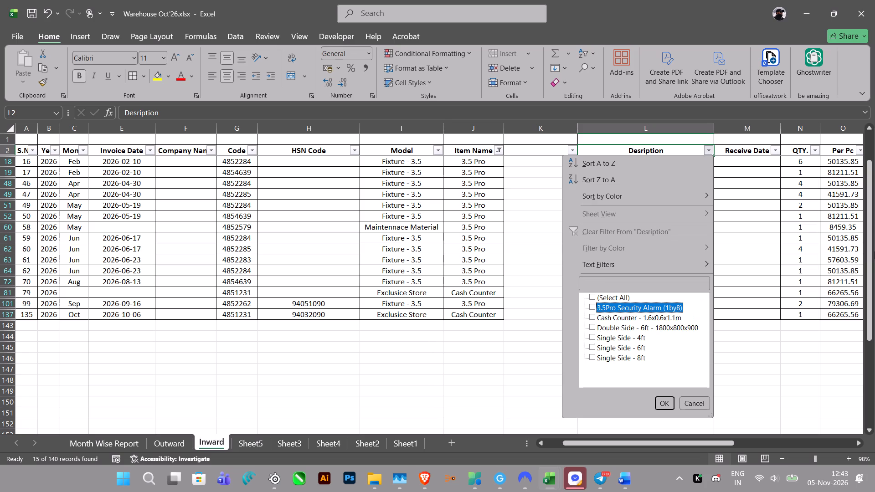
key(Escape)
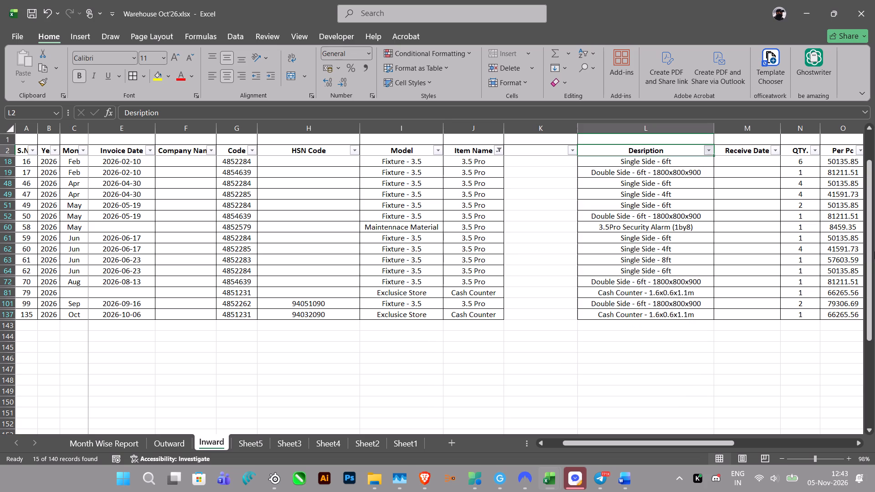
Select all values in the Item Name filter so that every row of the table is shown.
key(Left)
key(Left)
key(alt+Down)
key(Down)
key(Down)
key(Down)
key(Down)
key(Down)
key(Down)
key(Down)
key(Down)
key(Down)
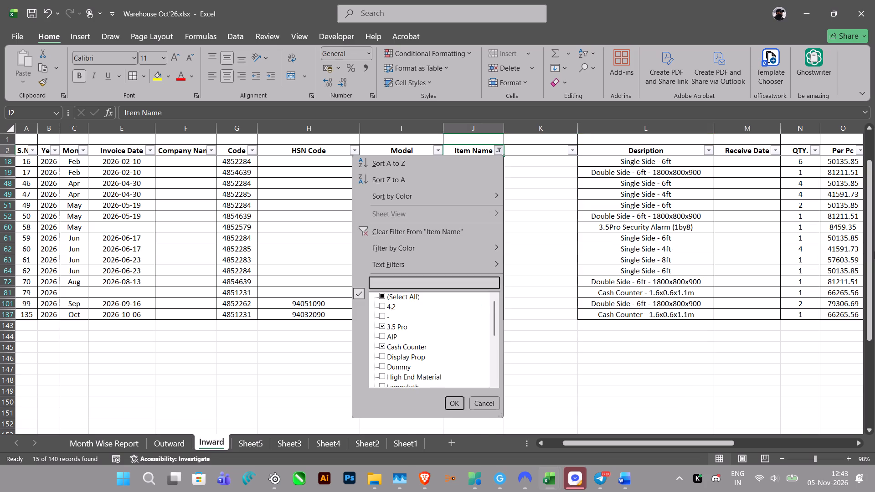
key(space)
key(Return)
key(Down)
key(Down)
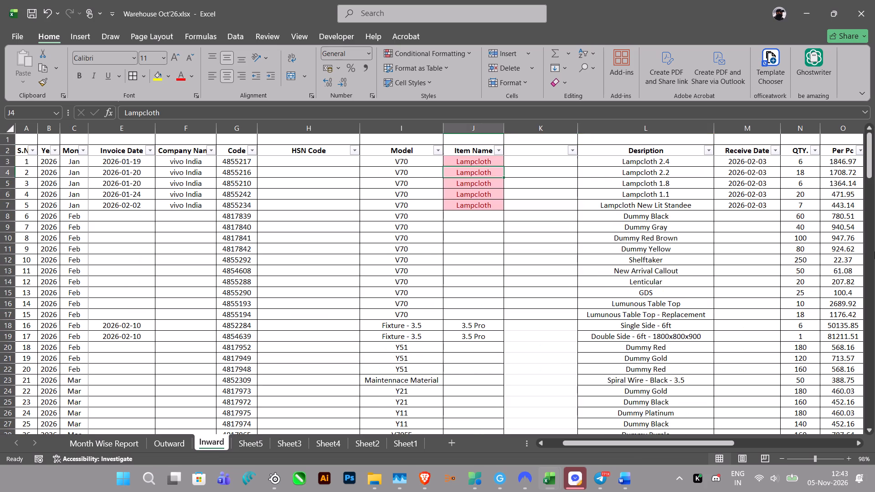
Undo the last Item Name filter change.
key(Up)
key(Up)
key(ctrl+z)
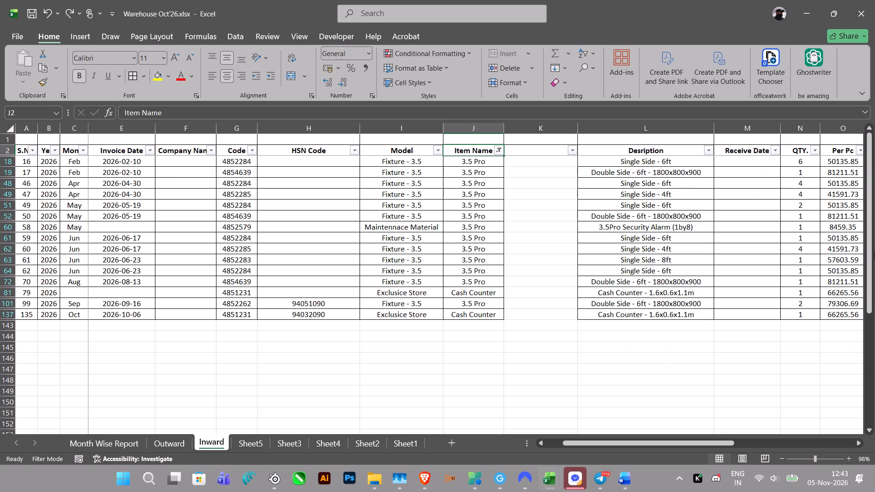
Set the Item Name filter to show all items again.
key(alt+Down)
key(Down)
key(Down)
key(Down)
key(Down)
key(Down)
key(Down)
key(Down)
key(Down)
key(Down)
key(Down)
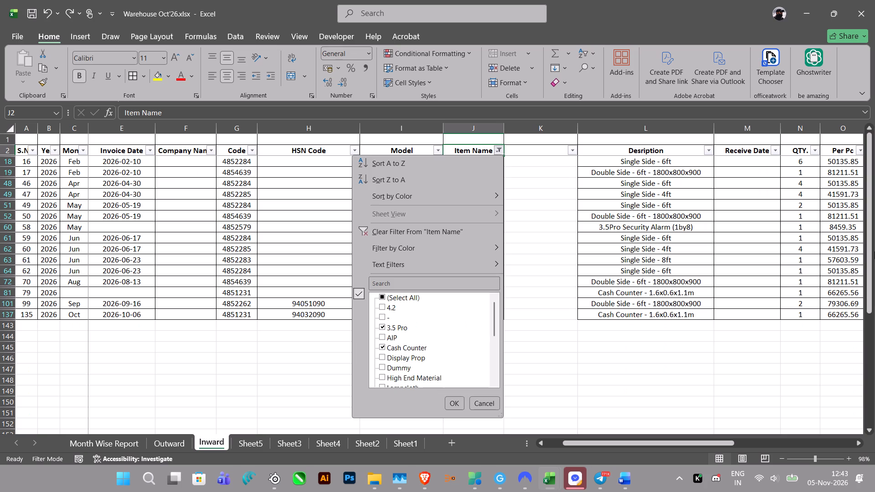
key(Up)
key(space)
key(Return)
Examine the Item Name column from the last entry in row 142 back up through the earlier rows.
key(Down)
key(ctrl+Down)
key(Left)
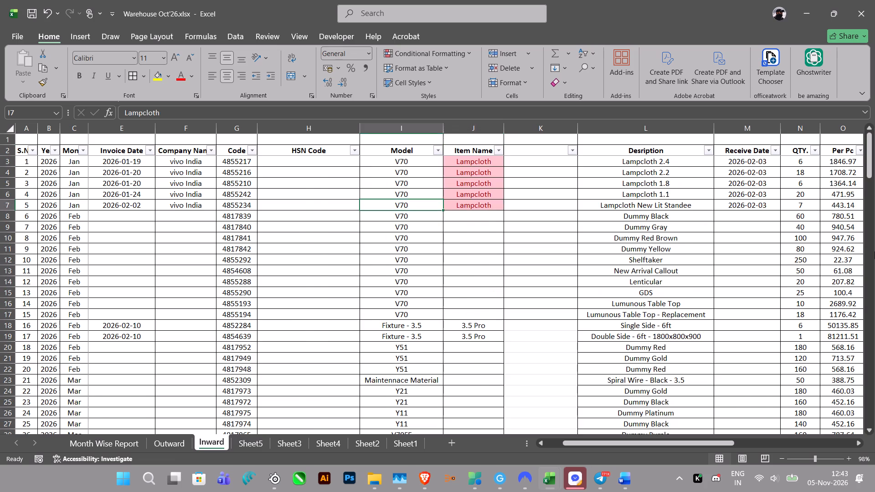
key(ctrl+Down)
key(Right)
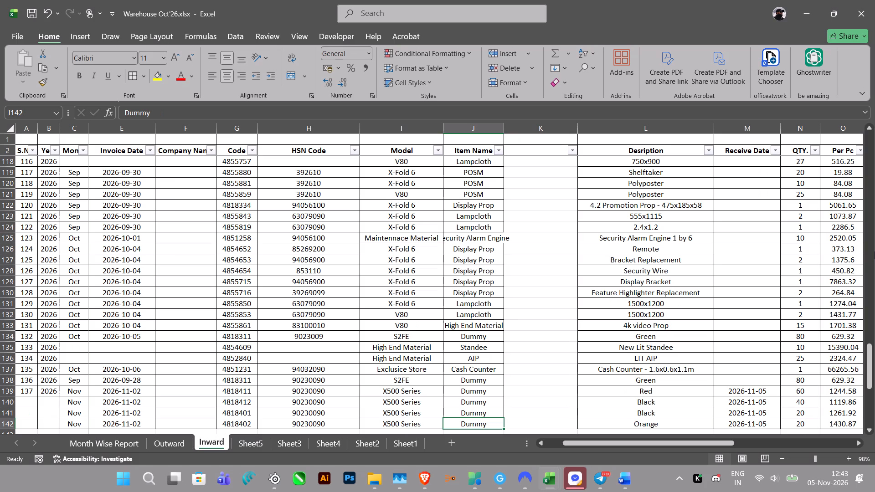
key(ctrl+Up)
key(Up)
key(Up)
key(Up)
key(Up)
key(Up)
key(Up)
key(Up)
key(Up)
key(Up)
key(Up)
key(Up)
key(Up)
key(Up)
key(Up)
key(Up)
key(Up)
key(Up)
key(Up)
key(Up)
key(Up)
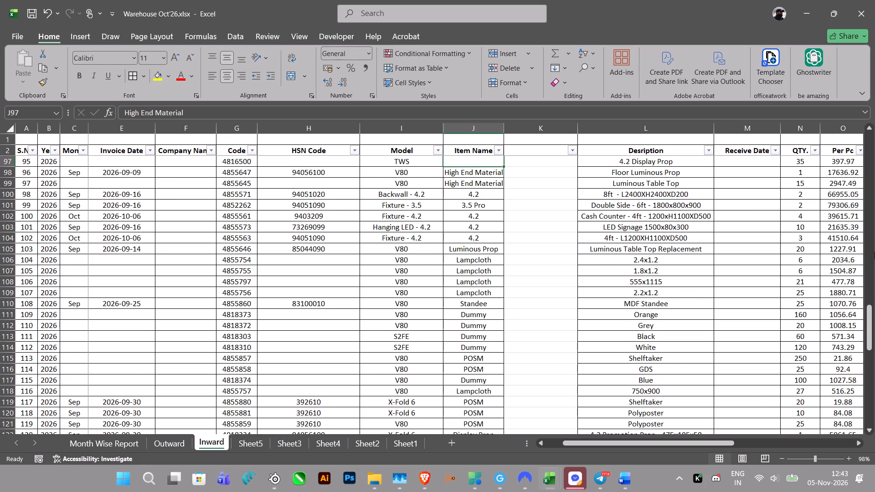
key(Up)
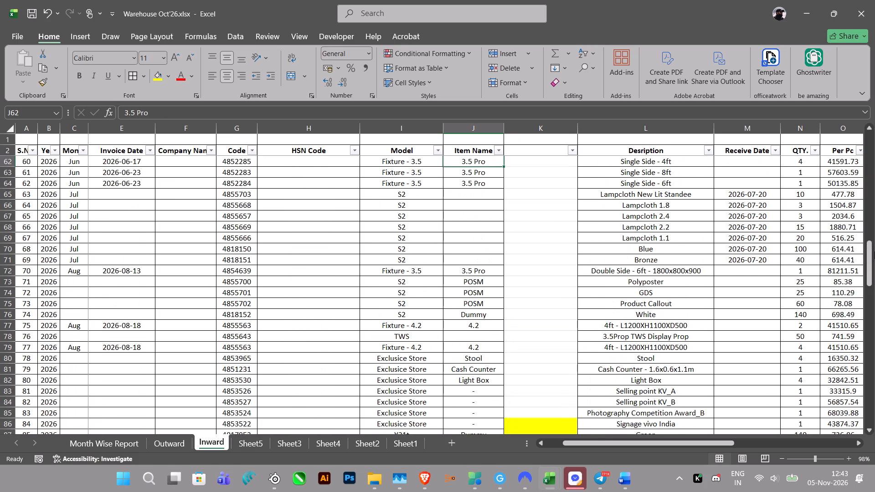
Filter the Item Name column to 3.5 Pro only.
key(ctrl+Up)
key(Left)
key(ctrl+Up)
key(Right)
key(alt+Down)
key(Down)
key(Down)
key(Down)
key(Down)
key(Down)
key(Down)
key(Down)
key(Down)
key(Down)
key(Down)
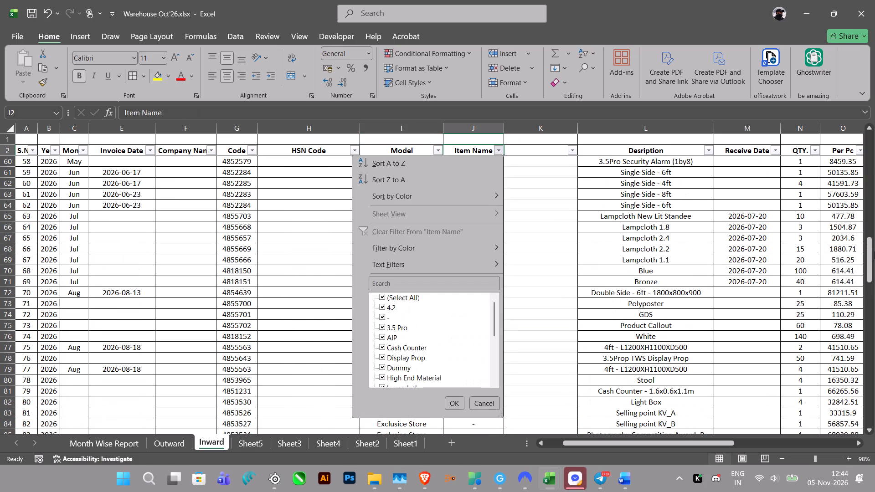
key(Up)
key(space)
key(Down)
key(Down)
key(Down)
key(space)
key(Return)
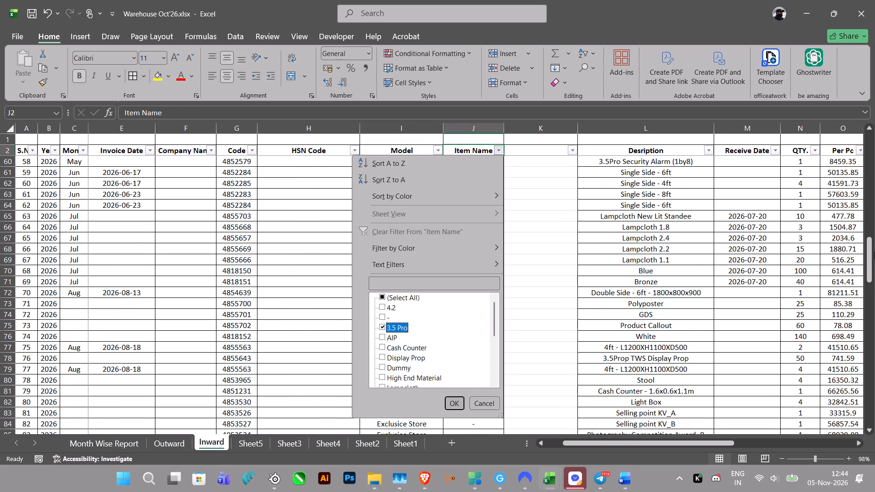
Filter the Desription column to 3.5Pro Security Alarm (1by8) only.
key(Down)
key(Right)
key(Right)
key(Up)
key(alt+Down)
key(Down)
key(Down)
key(Down)
key(Down)
key(Down)
key(Down)
key(Down)
key(Down)
key(Down)
key(Down)
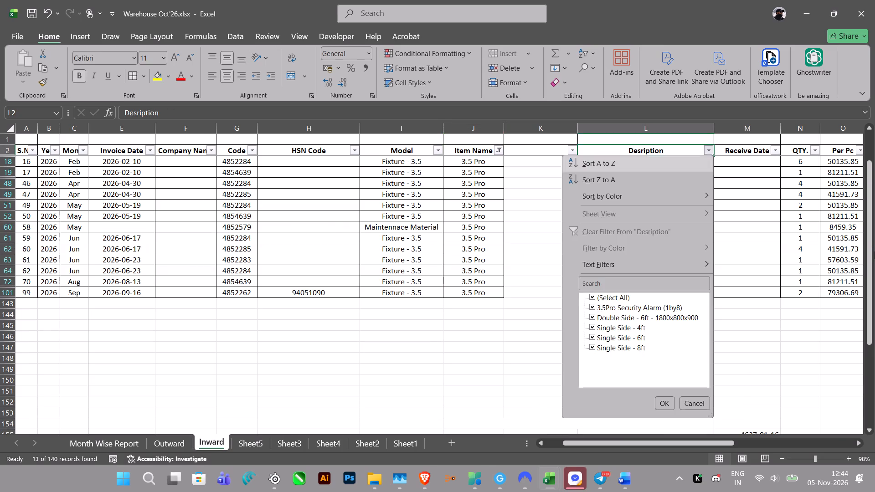
key(Up)
key(space)
key(Down)
key(space)
key(Return)
key(alt+Down)
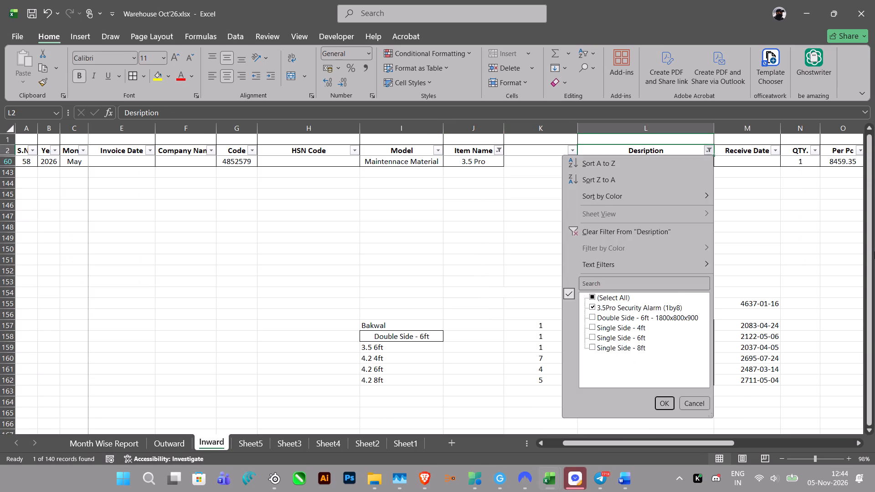
key(Escape)
Extend the Item Name in row 60 to 3.5 Pro Security Alarm.
key(Down)
key(Left)
key(Left)
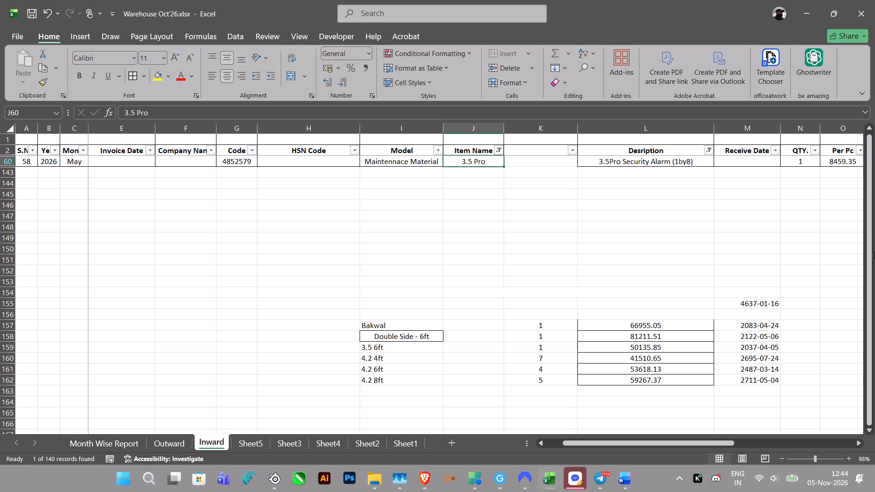
key(F2)
key(space)
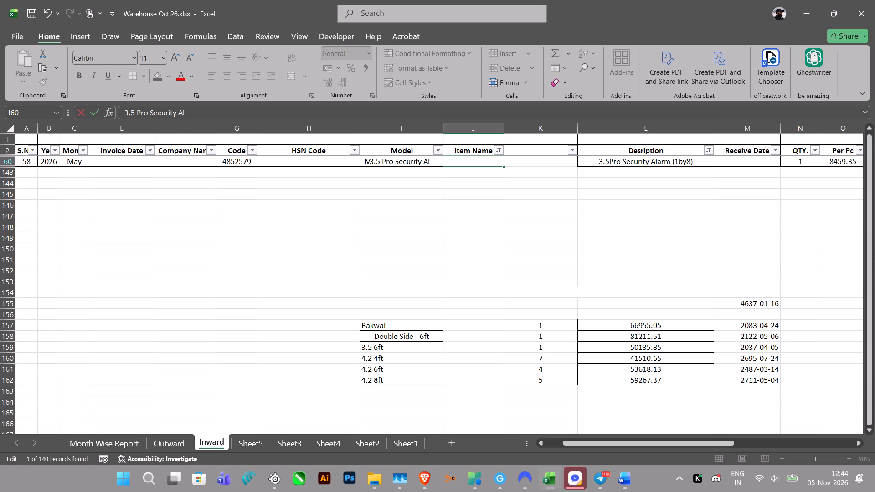
key(Return)
key(Up)
key(Up)
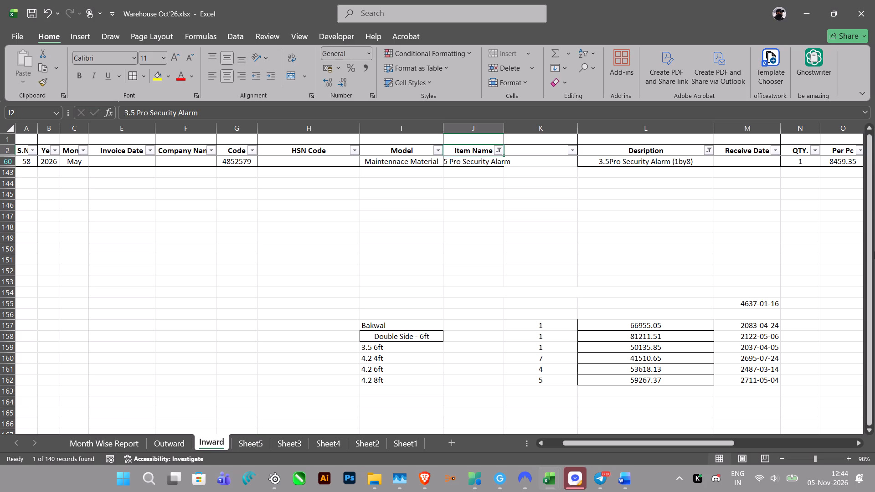
Auto-fit the width of the Item Name column to its contents.
double_click(506, 129)
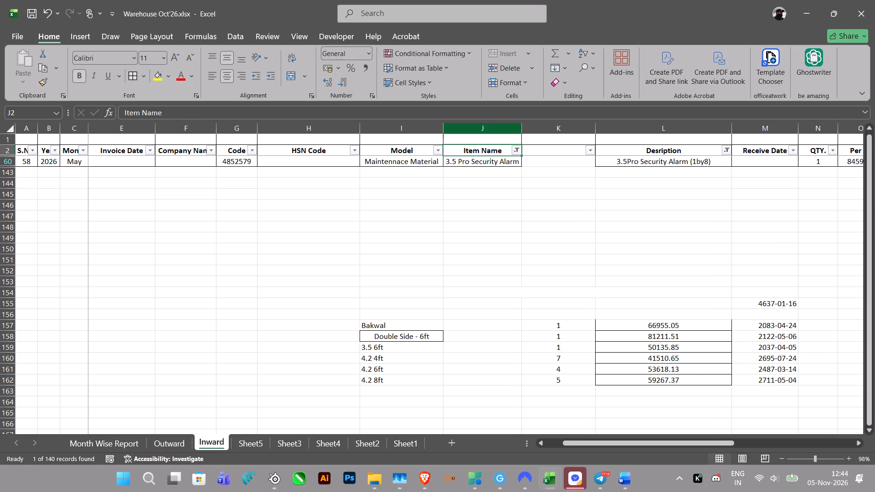
Reorder the words of the Item Name in row 60 to read Security Alarm 3.5 Pro.
key(Down)
key(F2)
key(shift+Left)
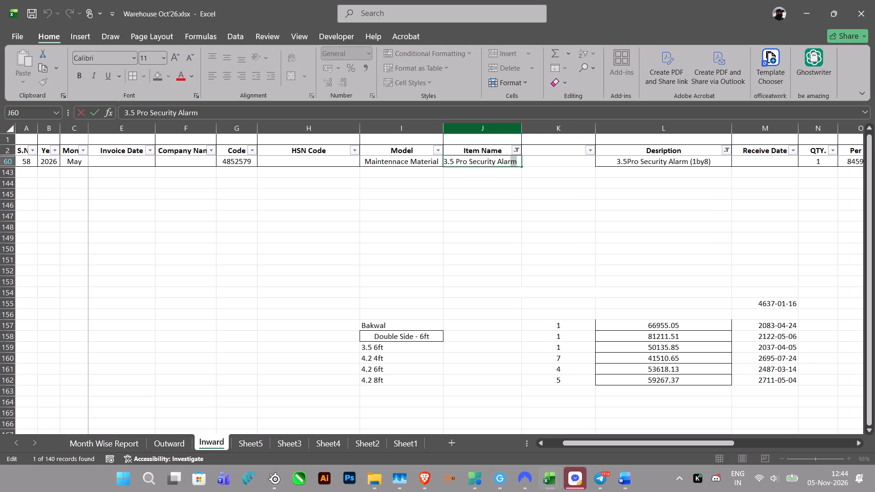
key(shift+Left)
key(shift+Left)
key(shift+Left)
key(shift+Left)
key(shift+Left)
key(shift+Left)
key(shift+Left)
key(shift+Left)
key(shift+Left)
key(shift+Left)
key(shift+Left)
key(shift+Left)
key(shift+Left)
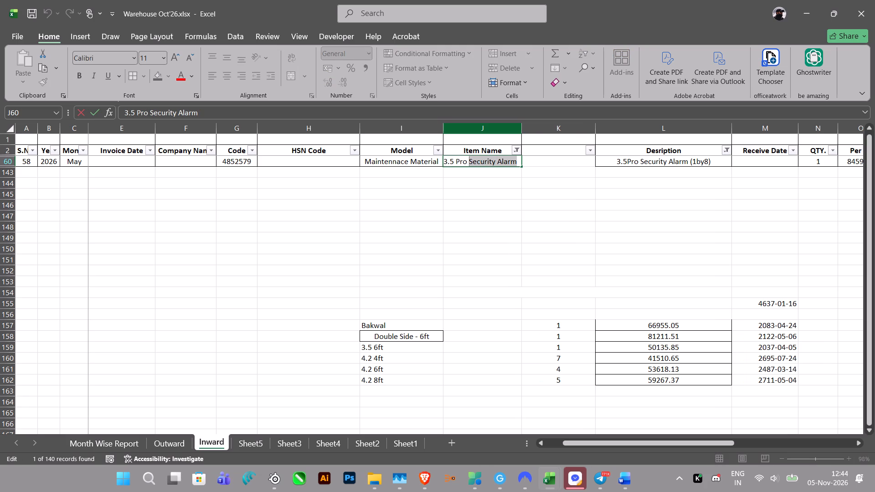
key(ctrl+x)
key(BackSpace)
key(Up)
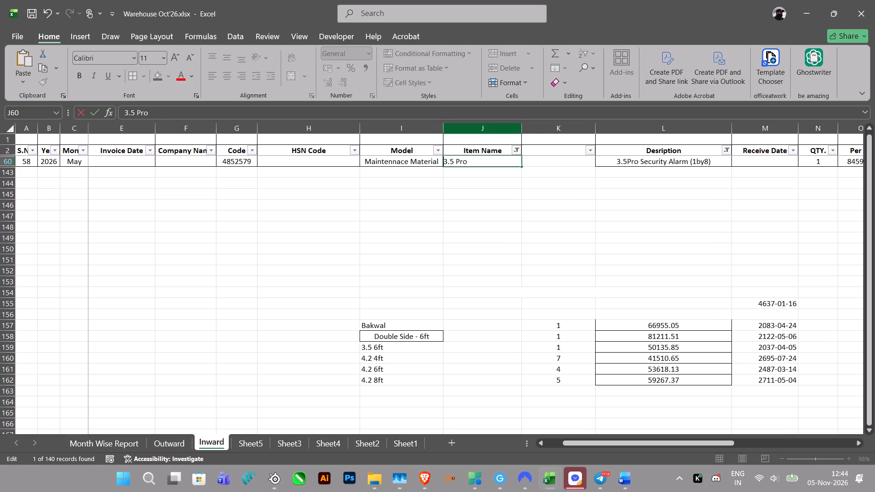
key(ctrl+v)
key(space)
key(Return)
key(Up)
key(Up)
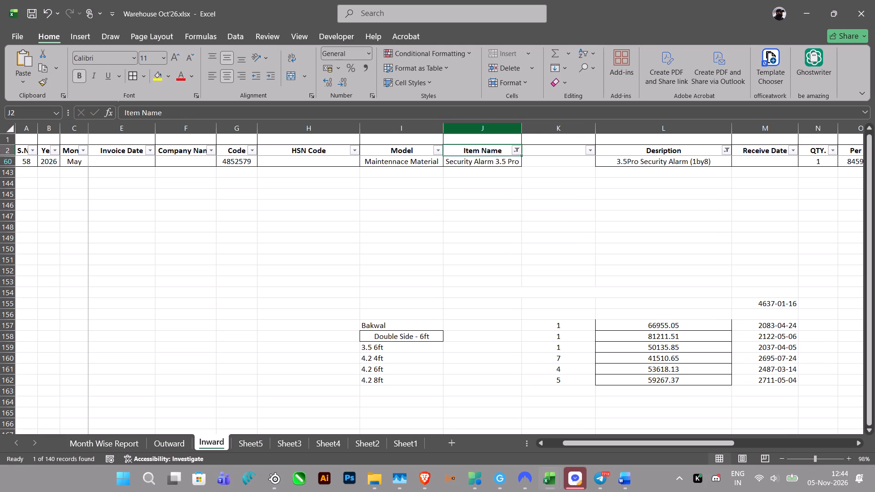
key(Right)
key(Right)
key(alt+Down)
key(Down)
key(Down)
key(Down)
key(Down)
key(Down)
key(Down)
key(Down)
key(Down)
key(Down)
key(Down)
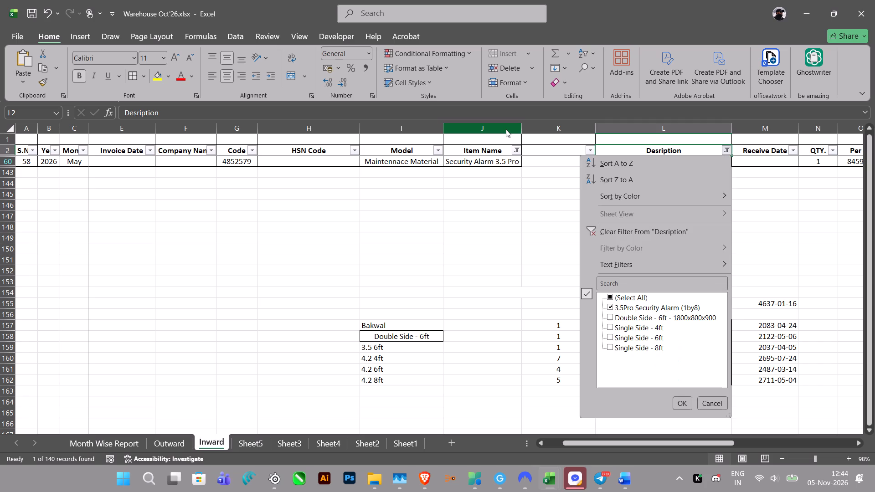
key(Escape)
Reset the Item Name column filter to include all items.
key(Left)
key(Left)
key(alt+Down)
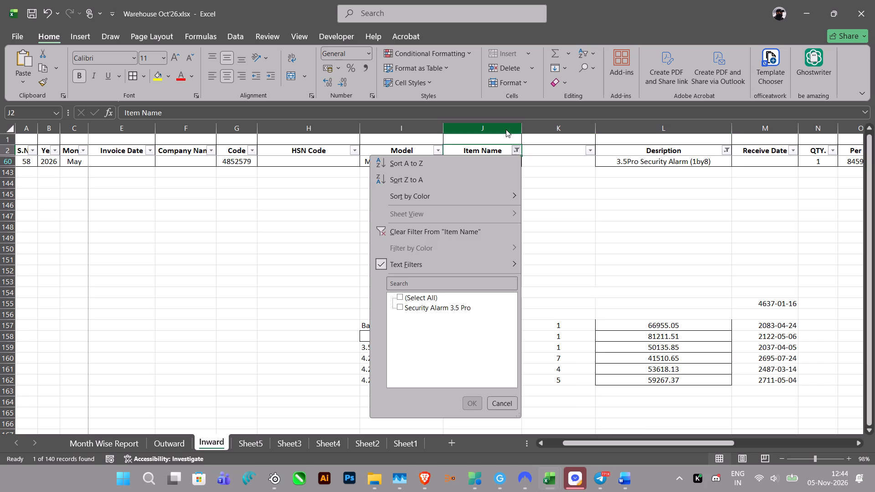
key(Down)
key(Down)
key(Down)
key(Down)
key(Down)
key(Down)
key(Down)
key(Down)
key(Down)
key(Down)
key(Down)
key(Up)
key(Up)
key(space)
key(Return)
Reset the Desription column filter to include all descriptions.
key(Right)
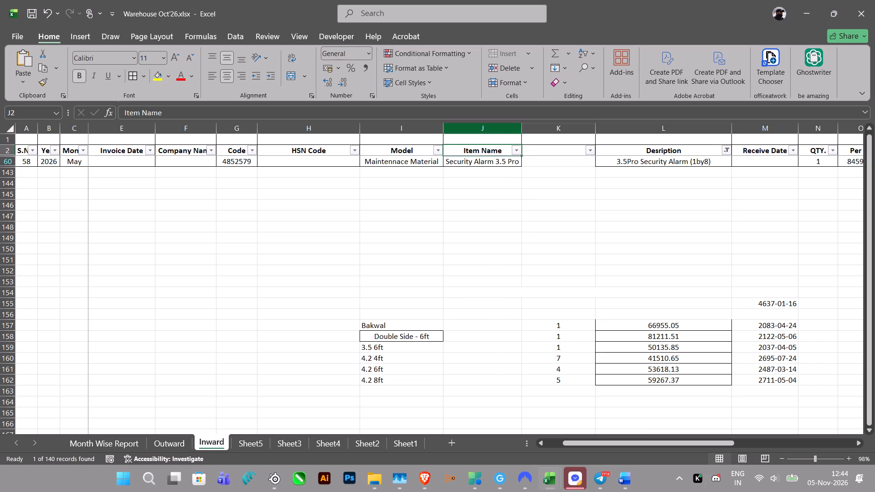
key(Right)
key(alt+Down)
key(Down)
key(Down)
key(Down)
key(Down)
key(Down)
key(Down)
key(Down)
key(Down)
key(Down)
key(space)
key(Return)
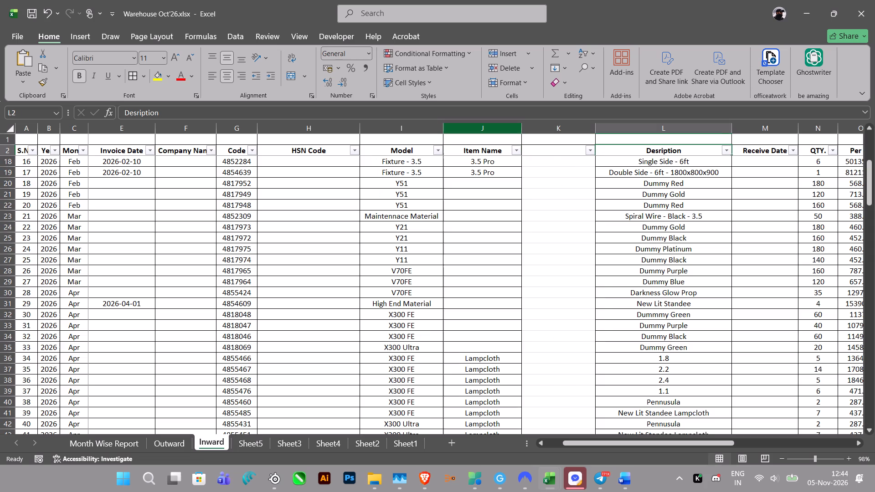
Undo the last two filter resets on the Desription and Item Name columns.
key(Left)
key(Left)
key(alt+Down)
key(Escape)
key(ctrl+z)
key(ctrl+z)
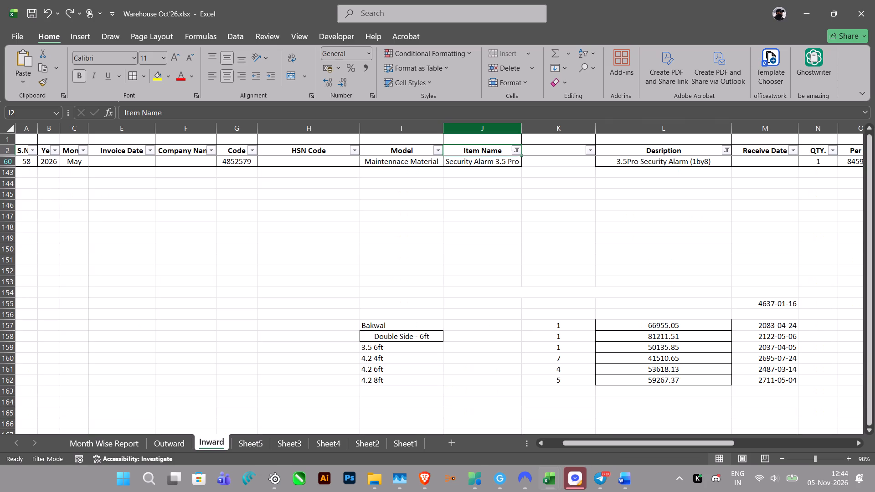
Filter the Desription column to Double Side - 6ft - 1800x800x900 only.
key(Right)
key(Right)
key(alt+Down)
key(Down)
key(Down)
key(Down)
key(Down)
key(Down)
key(Down)
key(Down)
key(Down)
key(Down)
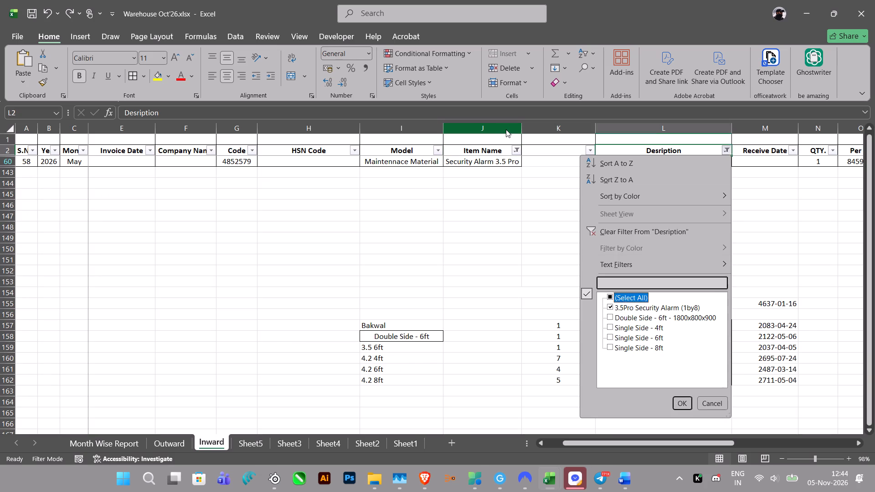
key(Down)
key(space)
key(Down)
key(space)
key(Return)
Copy only the text Double Side - 6ft from the Desription in row 19, leaving the cell as it is.
key(Down)
key(Left)
key(Left)
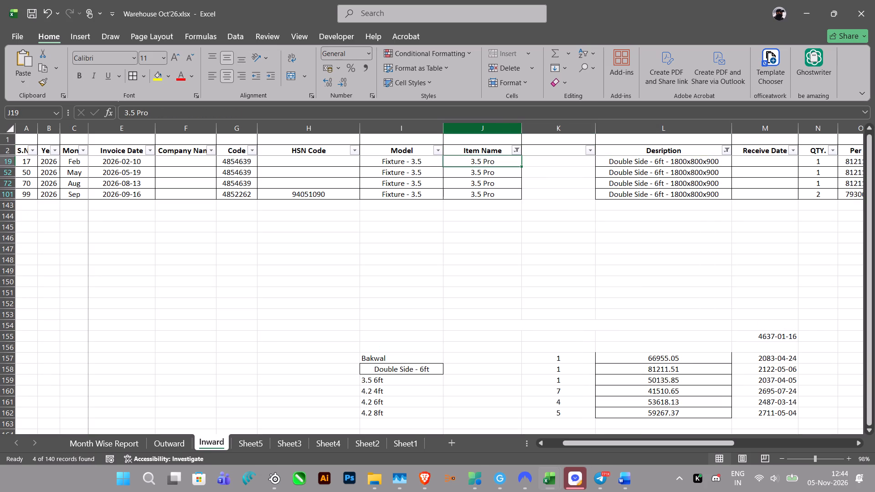
key(Right)
key(Right)
key(Down)
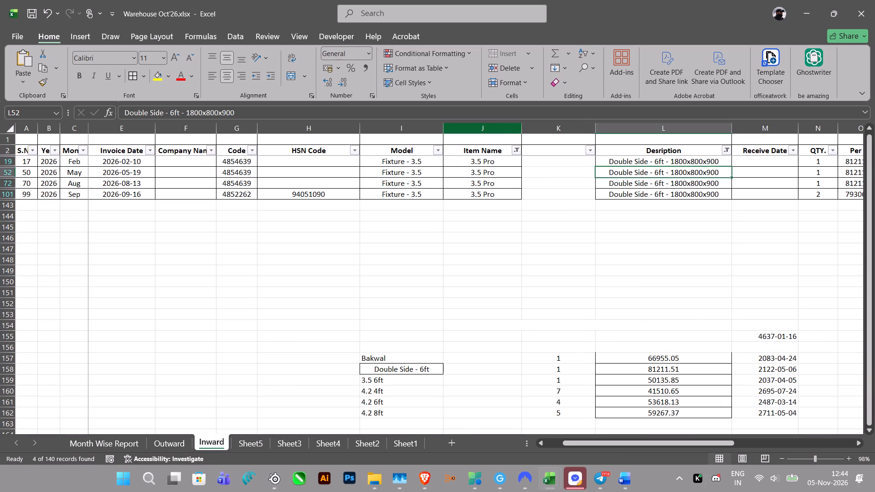
key(F2)
key(Up)
key(Escape)
key(Up)
key(F2)
key(Left)
key(Left)
key(Left)
key(Left)
key(Left)
key(Left)
key(Left)
key(Left)
key(Left)
key(Left)
key(Left)
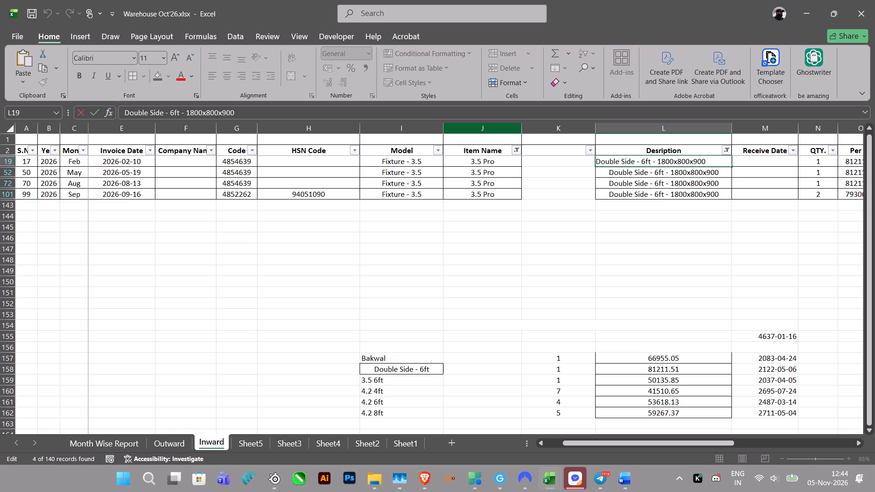
key(Left)
key(Left)
key(Left)
key(Left)
key(shift+Up)
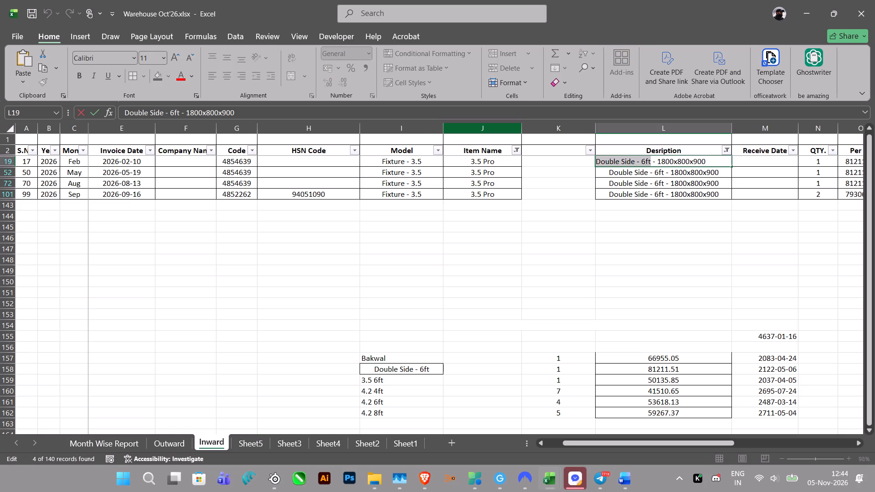
key(ctrl+c)
key(Escape)
Insert the copied text before 3.5 Pro in the row 19 Item Name, making it Double Side - 6ft 3.5 Pro.
key(Left)
key(Left)
key(F2)
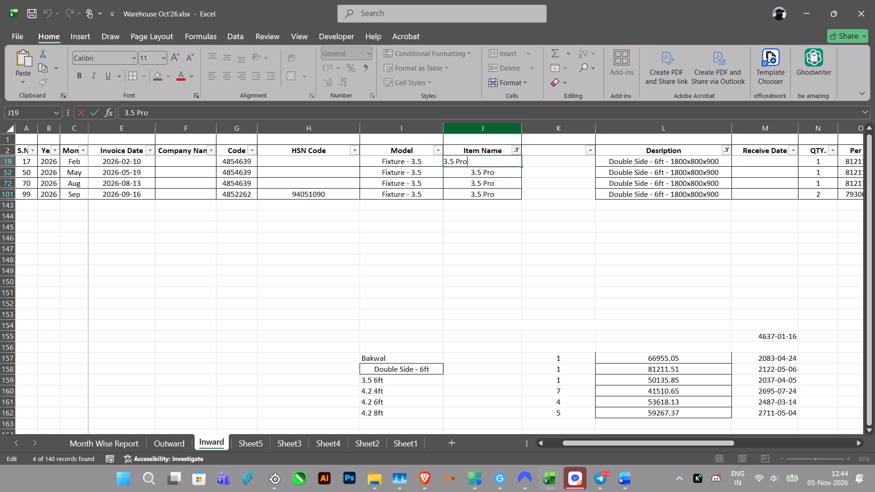
key(Up)
key(ctrl+v)
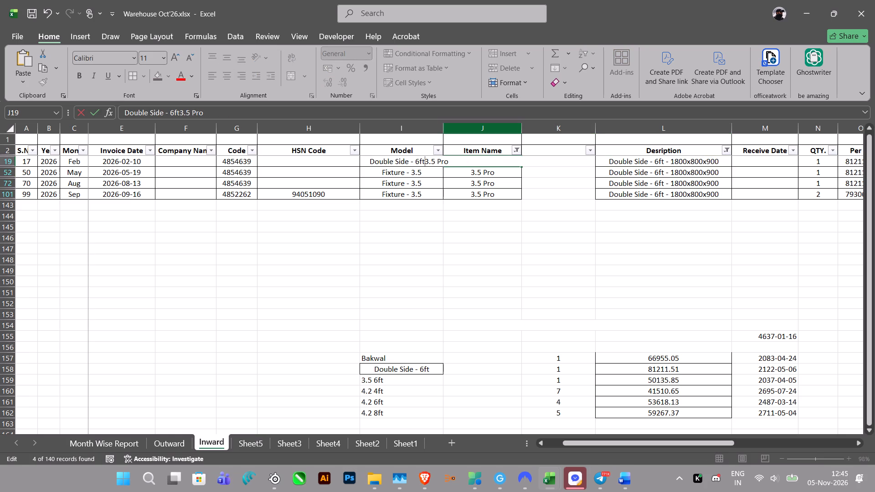
key(space)
key(Return)
Fill the row 19 Item Name down to the other filtered rows 52, 72 and 101.
key(ctrl+Down)
key(ctrl+shift+Up)
key(shift+Down)
key(ctrl+d)
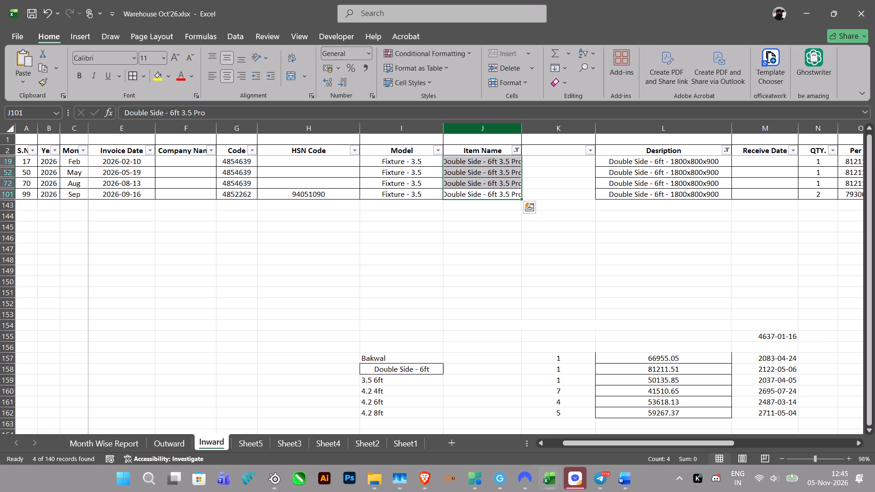
Go back to the Desription column header to change its filter.
key(Up)
key(Up)
key(Up)
key(Up)
key(Right)
key(Right)
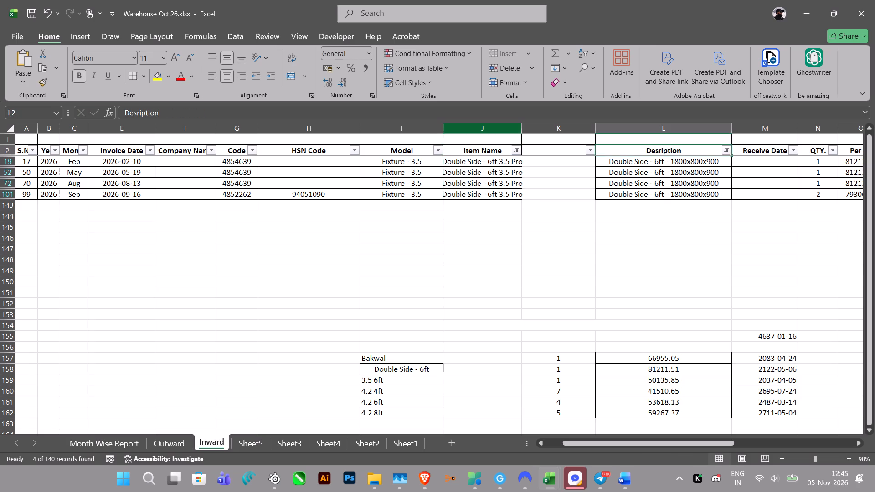
Change the Desription filter to show only Single Side - 4ft instead of Double Side - 6ft - 1800x800x900.
key(alt+Down)
key(Down)
key(Down)
key(Down)
key(Down)
key(Down)
key(Down)
key(Down)
key(Down)
key(Down)
key(Down)
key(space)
key(Down)
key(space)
key(Return)
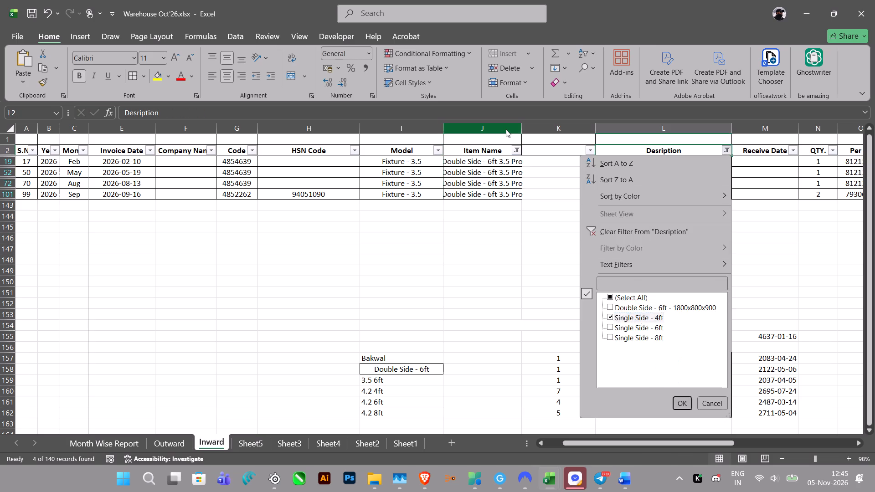
Copy only the text Single Side from the Desription in row 49, leaving the cell as it is.
key(Down)
key(F2)
key(Left)
key(Left)
key(Left)
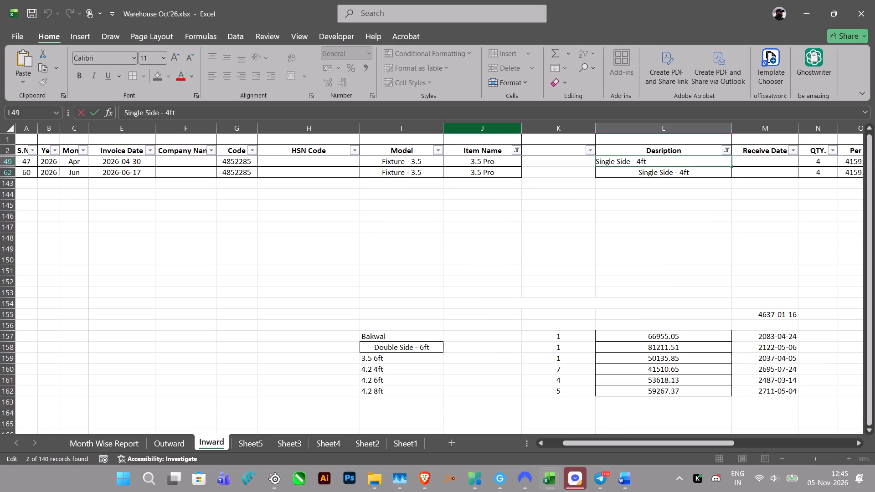
key(Left)
key(Left)
key(Left)
key(shift+Up)
key(ctrl+c)
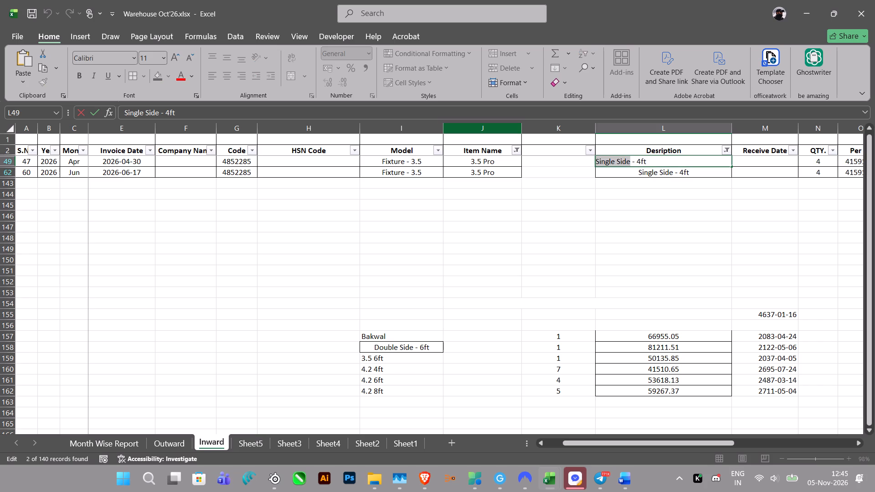
key(Escape)
Insert the copied text and a spaced hyphen before 3.5 Pro in the row 49 Item Name, making it Single Side - 3.5 Pro.
key(Left)
key(Left)
key(F2)
key(Up)
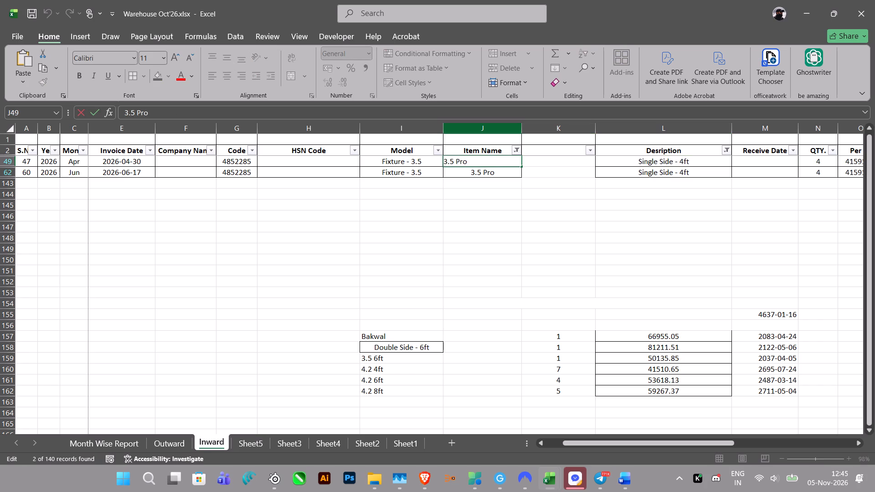
key(ctrl+v)
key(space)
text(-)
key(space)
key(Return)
Fill the row 49 Item Name down to the other filtered row, 62.
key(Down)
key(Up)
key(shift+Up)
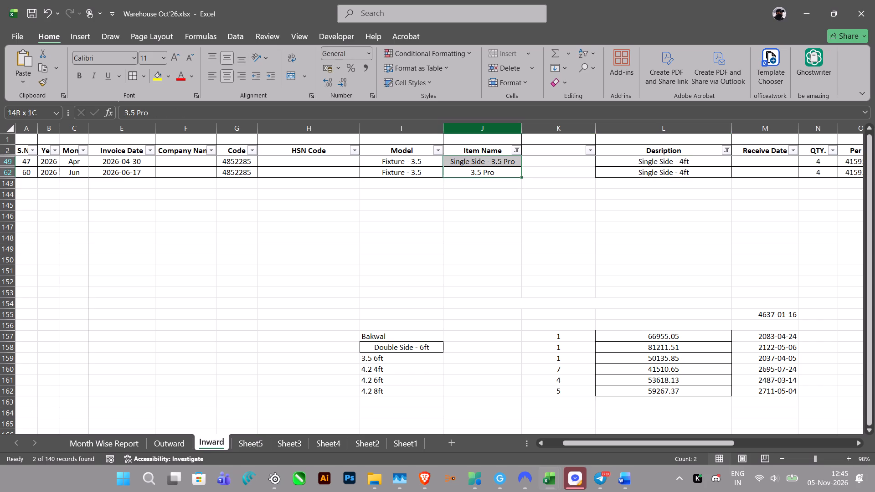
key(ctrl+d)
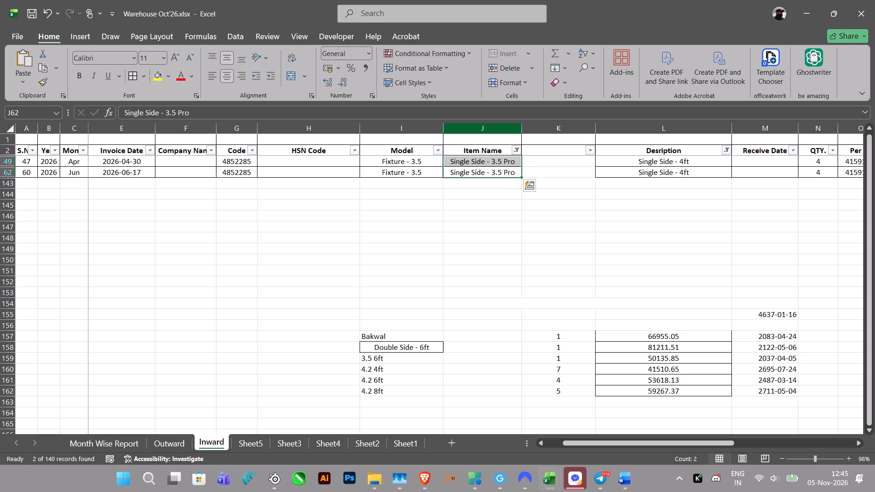
Go through the open windows to switch away from the Warehouse Oct'26 workbook.
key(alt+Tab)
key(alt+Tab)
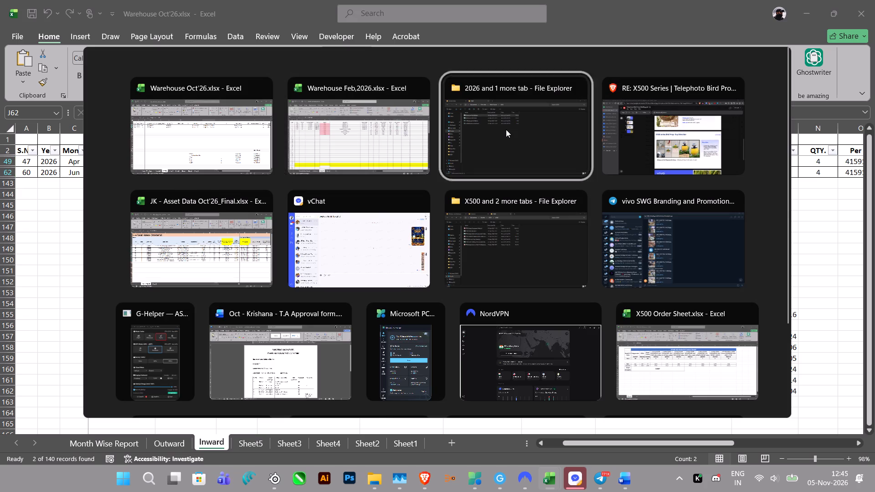
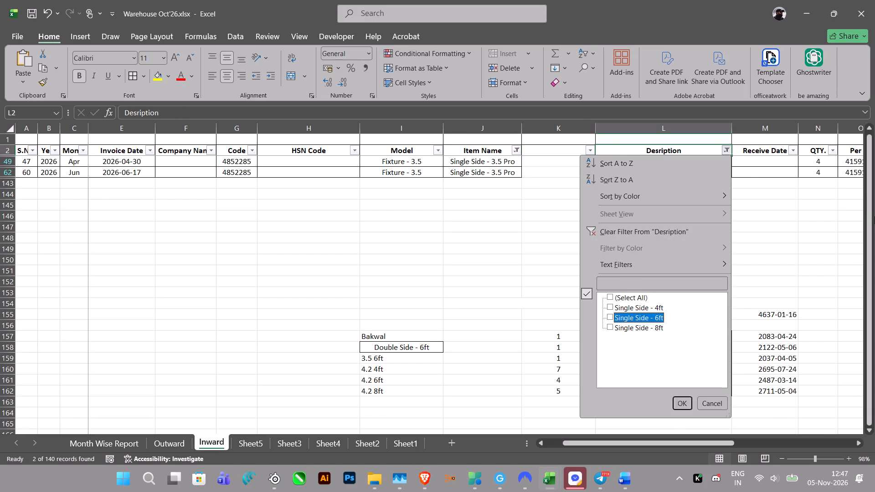
Copy only the text Single Side from the row 18 Desription, leaving the cell as it is.
key(Down)
key(F2)
key(Up)
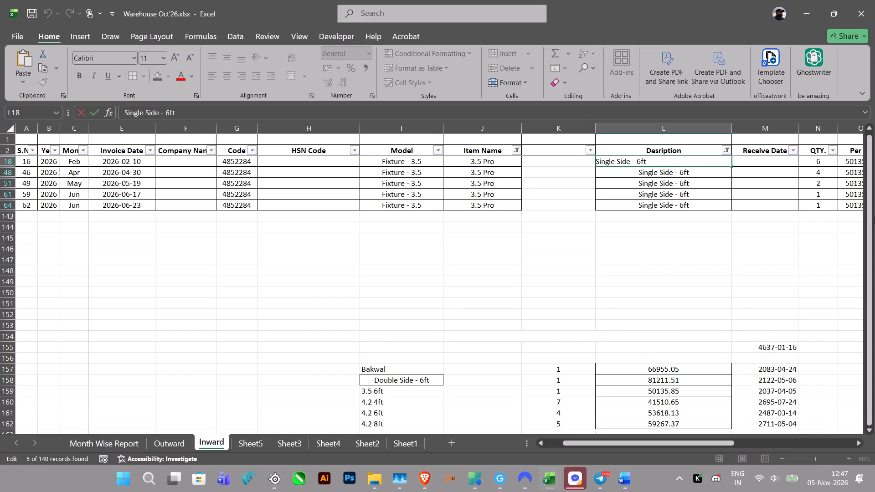
key(shift+Down)
key(shift+Down)
key(shift+Left)
key(shift+Left)
key(shift+Left)
key(shift+Left)
key(shift+Left)
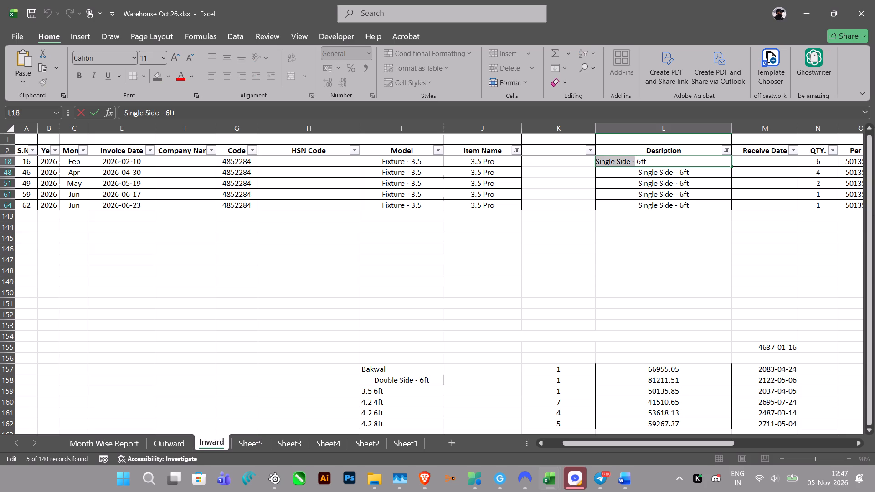
key(shift+Left)
key(shift+Left)
key(ctrl+c)
key(Escape)
Insert the copied text and a spaced hyphen before 3.5 Pro in the row 18 Item Name, making it Single Side - 3.5 Pro.
key(Left)
key(Left)
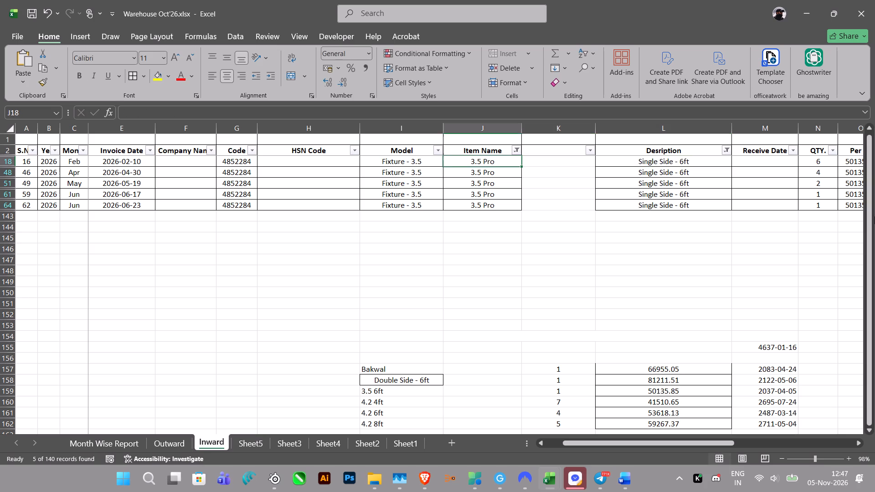
key(F2)
key(Up)
key(ctrl+v)
key(space)
text(-)
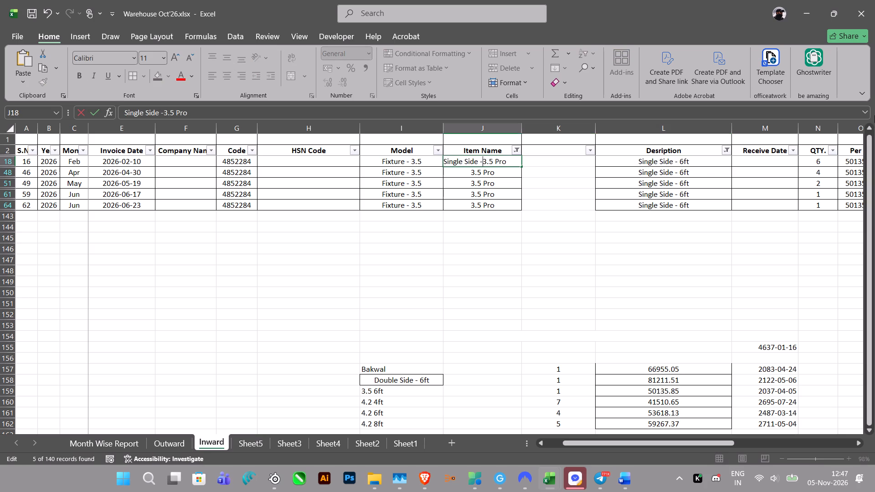
key(space)
key(Return)
Fill the row 18 Item Name down to the other filtered rows 48, 51, 61 and 64.
key(ctrl+Down)
key(ctrl+shift+Up)
key(shift+Down)
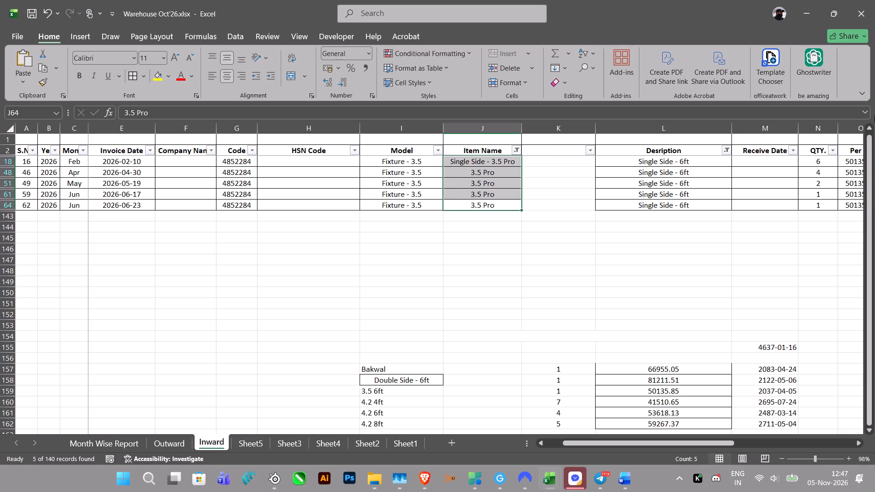
key(ctrl+d)
Change the Desription filter to show only Single Side - 8ft.
key(ctrl+Up)
key(Right)
key(Right)
key(Right)
key(Left)
key(alt+Down)
key(Down)
key(Down)
key(Down)
key(Down)
key(Down)
key(Down)
key(Down)
key(Down)
key(Down)
key(Down)
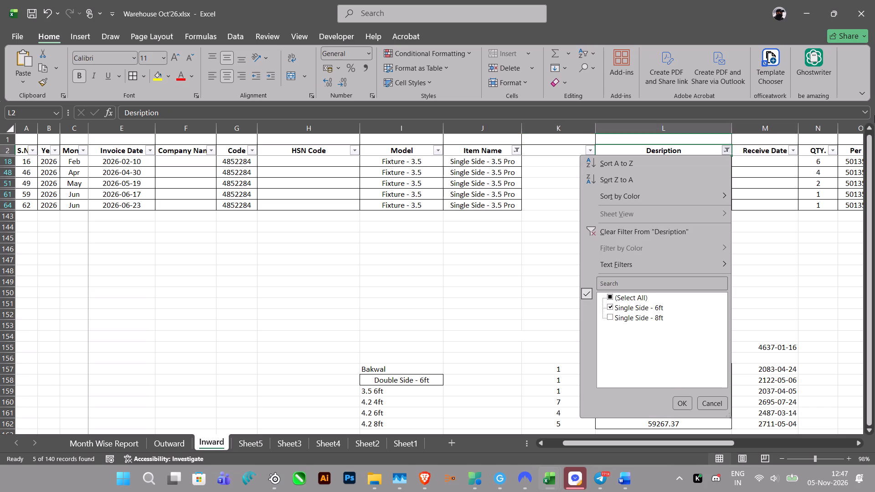
key(space)
key(Down)
key(space)
key(Return)
Copy only the text Single Side with its trailing hyphen from the row 63 Desription, leaving the cell as it is.
key(Down)
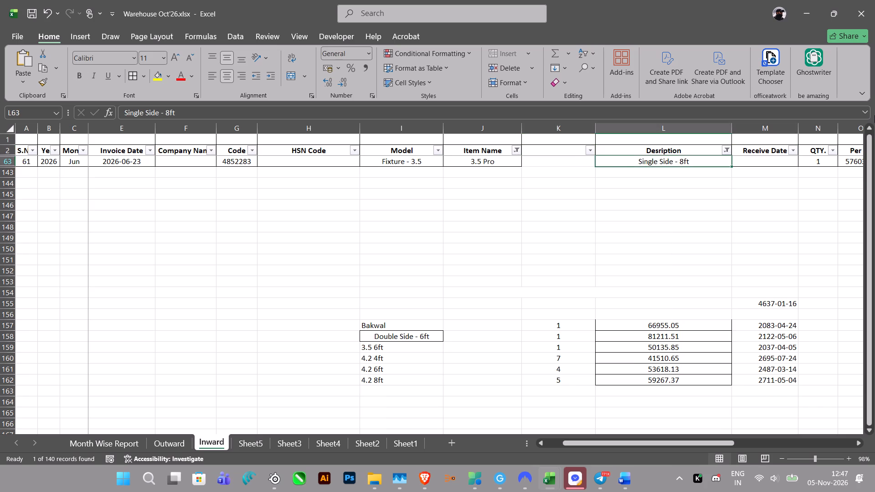
key(F2)
key(Up)
key(shift+Right)
key(shift+Right)
key(shift+Right)
key(shift+Right)
key(shift+Right)
key(shift+Right)
key(shift+Right)
key(shift+Right)
key(shift+Right)
key(shift+Right)
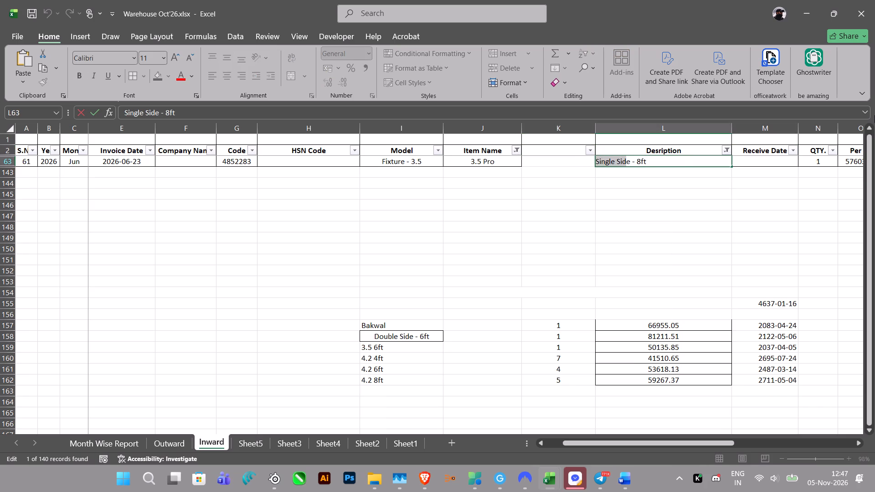
key(shift+Right)
key(ctrl+c)
key(shift+Right)
key(shift+Right)
key(shift+Right)
key(ctrl+c)
key(Escape)
Insert the copied text before 3.5 Pro in the row 63 Item Name, making it Single Side - 3.5 Pro.
key(Left)
key(Left)
key(F2)
key(Up)
key(ctrl+v)
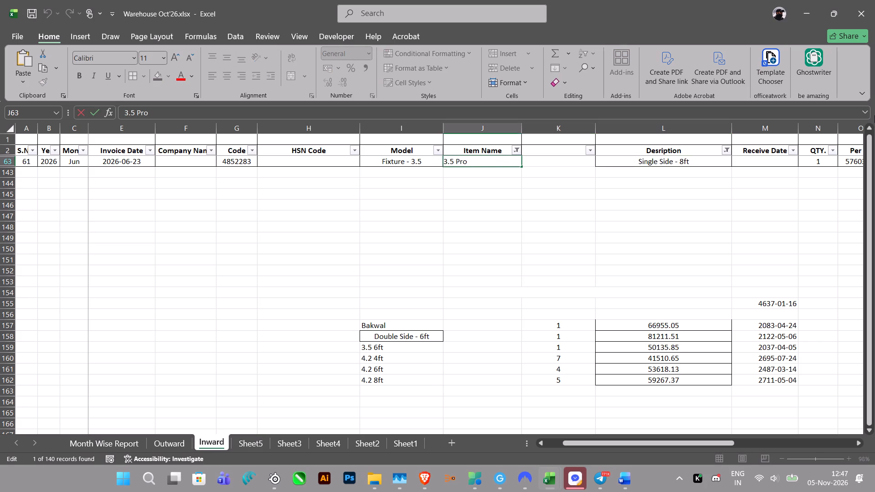
key(Return)
Remove the Desription column's filter by selecting all its values.
key(Up)
key(Up)
key(Right)
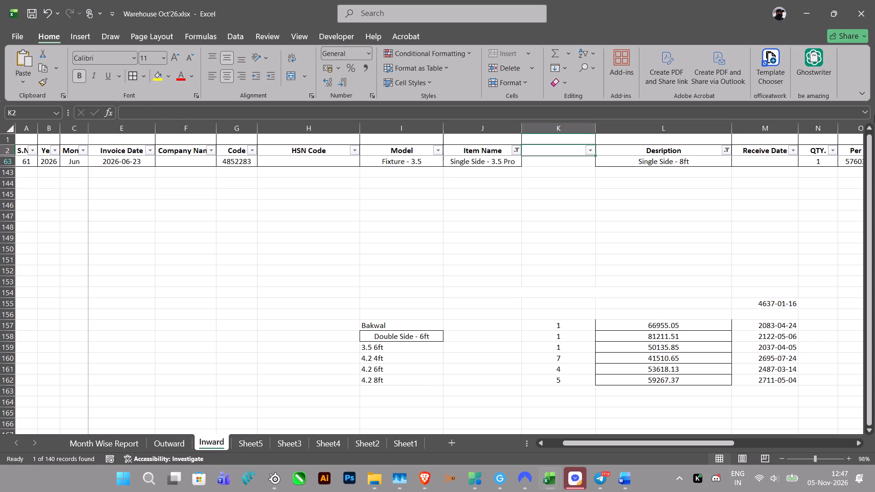
key(Right)
key(Right)
key(Left)
key(alt+Down)
key(Down)
key(Down)
key(Down)
key(Down)
key(Down)
key(Down)
key(Down)
key(Down)
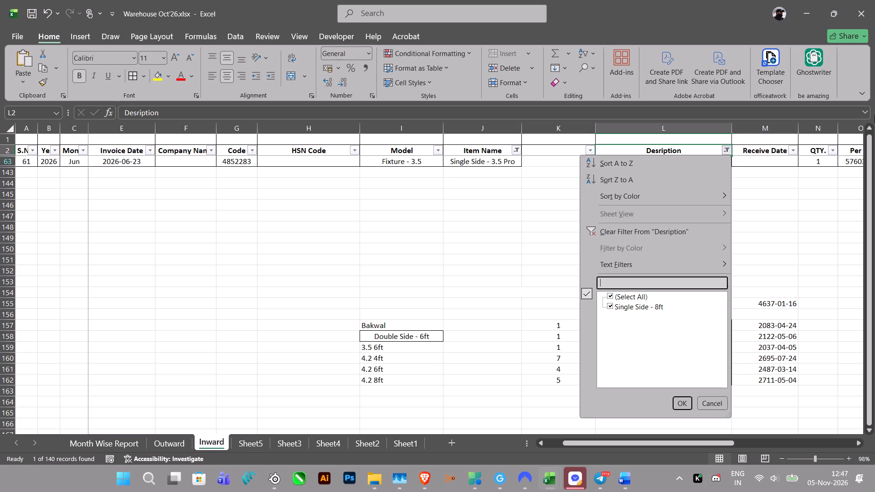
key(Down)
key(space)
key(space)
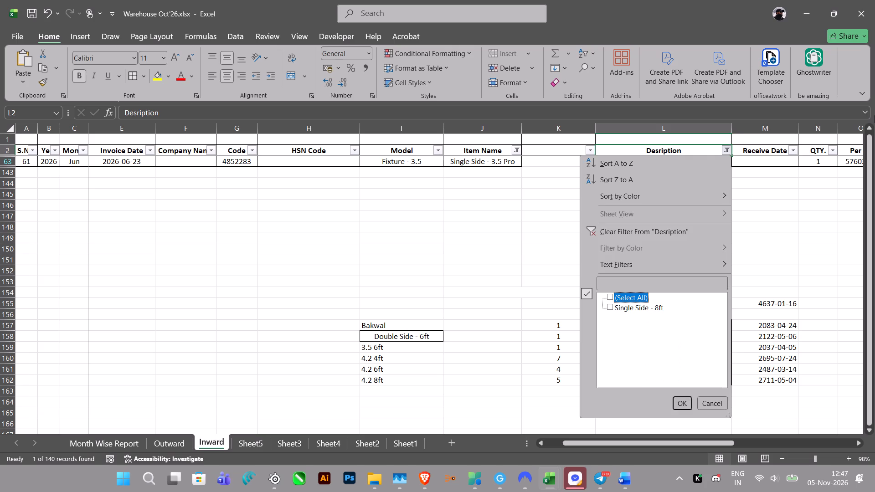
key(Return)
Remove the Item Name column's filter by selecting all its values, so every inward record is shown.
key(Left)
key(Left)
key(alt+Down)
key(Down)
key(Down)
key(Down)
key(Down)
key(Down)
key(Down)
key(Down)
key(Down)
key(Down)
key(space)
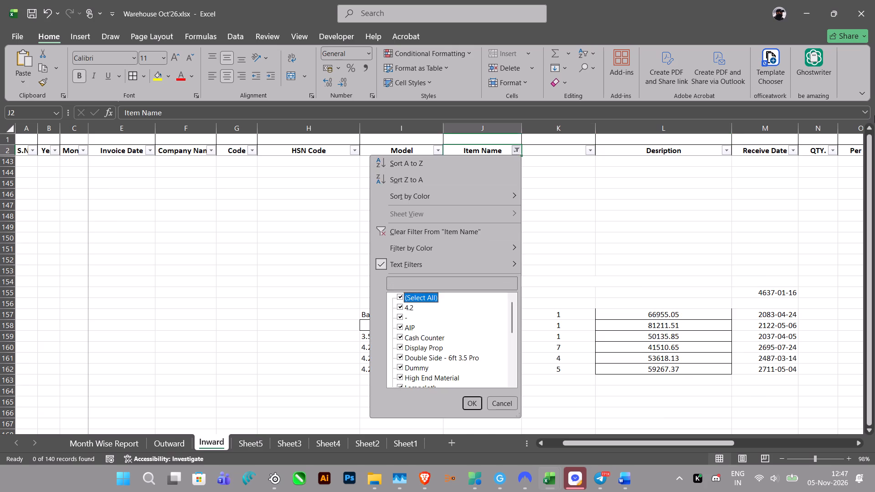
key(Return)
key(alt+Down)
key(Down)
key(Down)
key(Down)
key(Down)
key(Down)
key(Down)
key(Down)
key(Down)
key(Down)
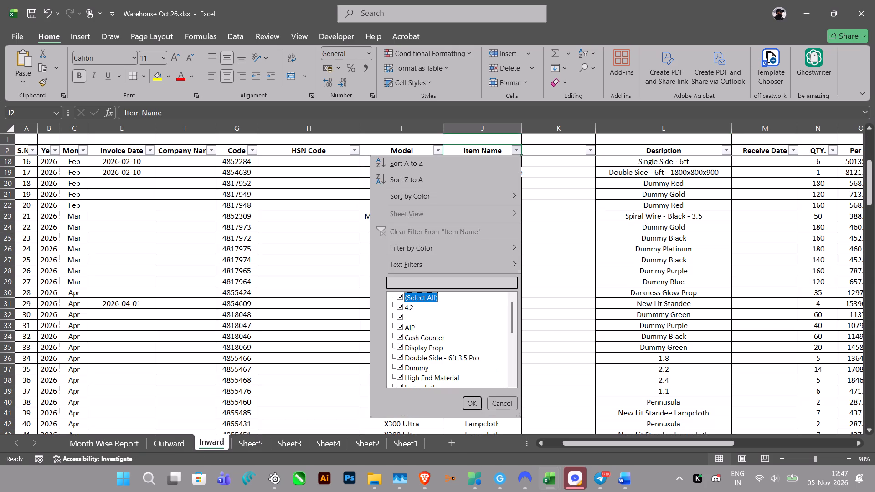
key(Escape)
Filter the Model column to only Fixture - 3.5, using the search text fixt to narrow its values.
key(Left)
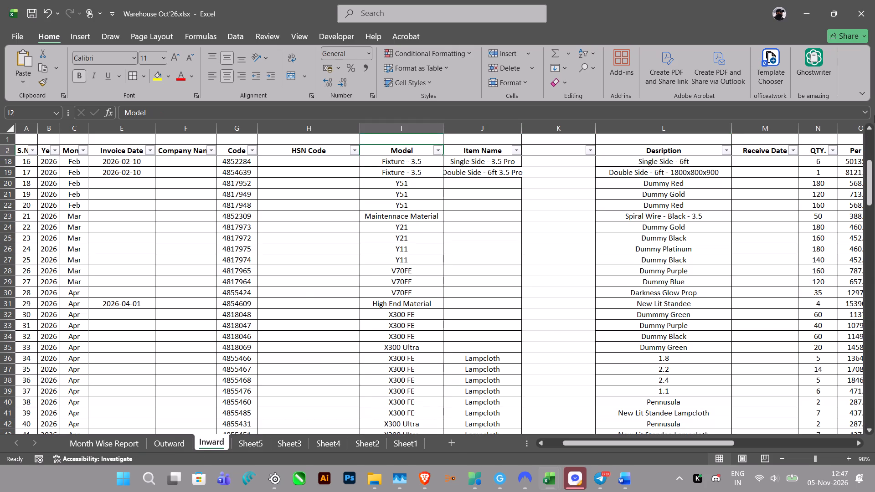
key(alt+Down)
key(Down)
key(Down)
key(Down)
key(Down)
key(Down)
key(Down)
key(Down)
key(Down)
key(Down)
key(Up)
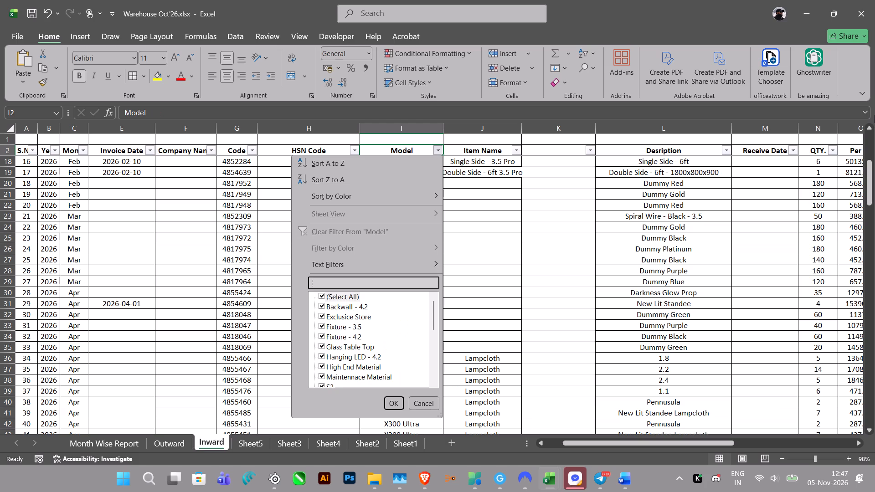
text(fixt)
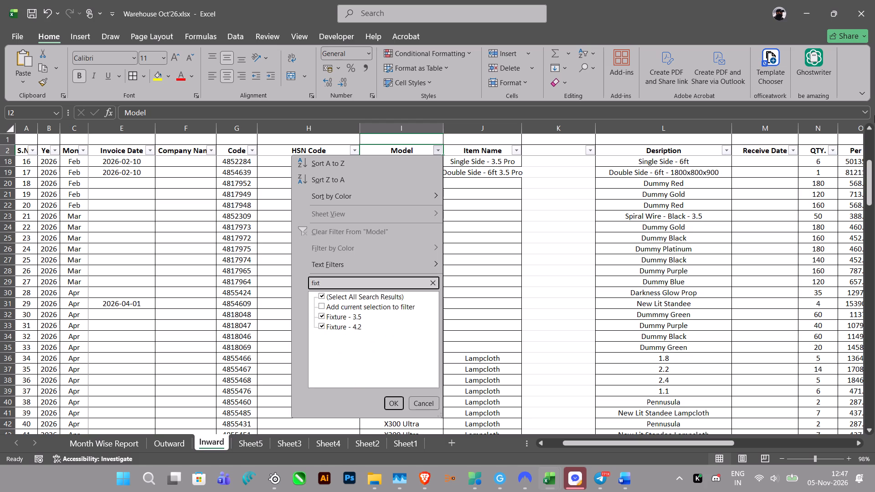
key(Down)
key(Down)
key(Down)
key(Down)
key(Down)
key(space)
key(Return)
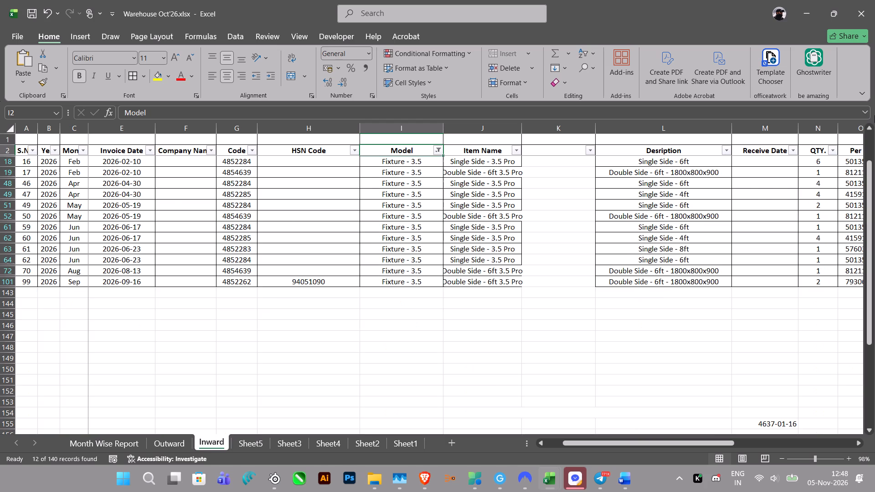
Auto-fit the width of the Item Name column to its contents.
double_click(522, 127)
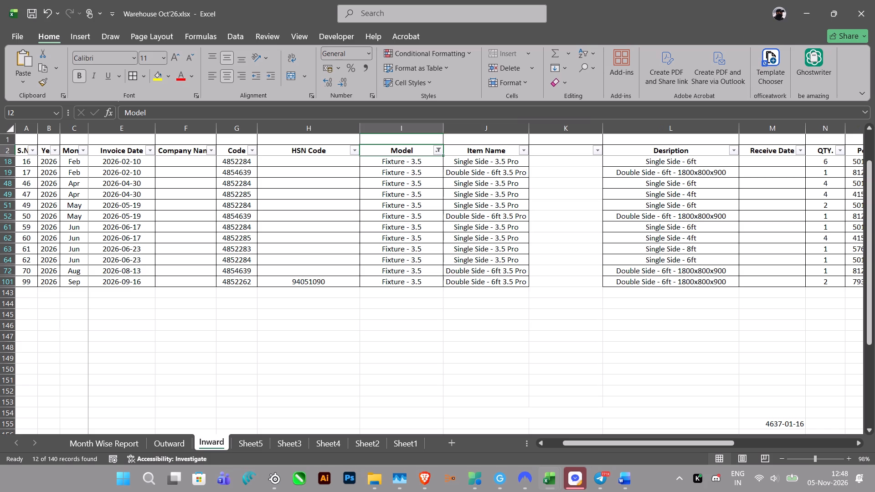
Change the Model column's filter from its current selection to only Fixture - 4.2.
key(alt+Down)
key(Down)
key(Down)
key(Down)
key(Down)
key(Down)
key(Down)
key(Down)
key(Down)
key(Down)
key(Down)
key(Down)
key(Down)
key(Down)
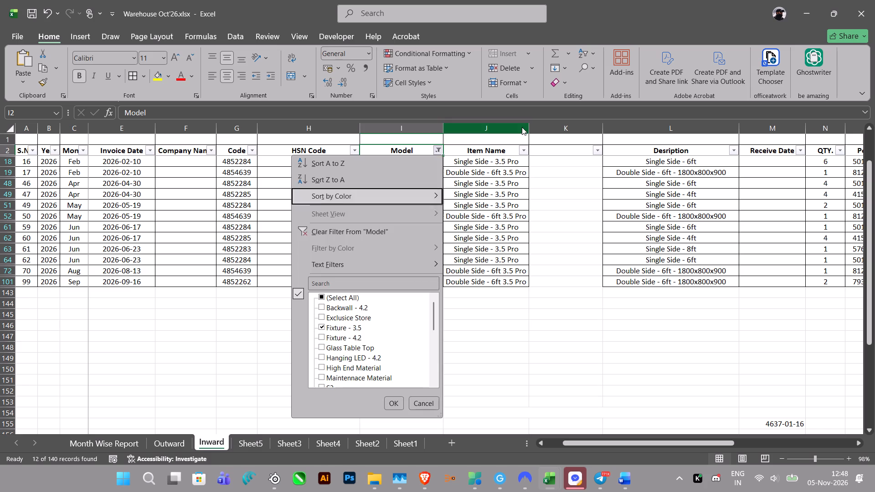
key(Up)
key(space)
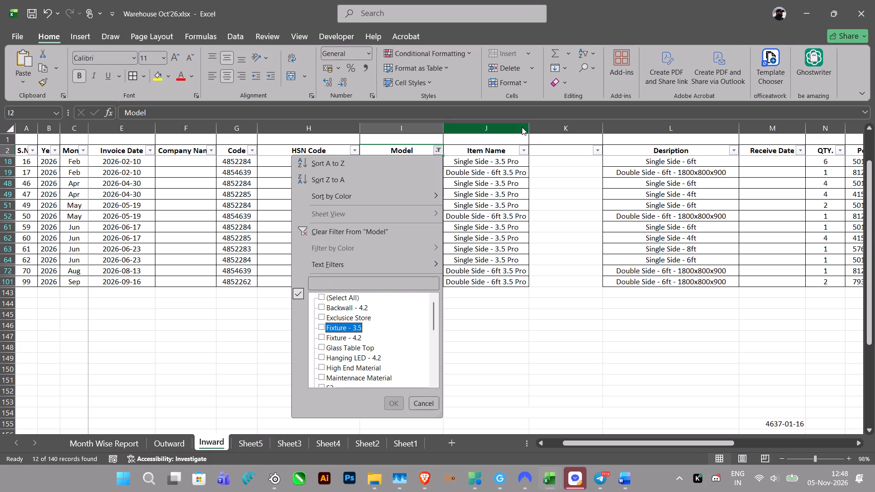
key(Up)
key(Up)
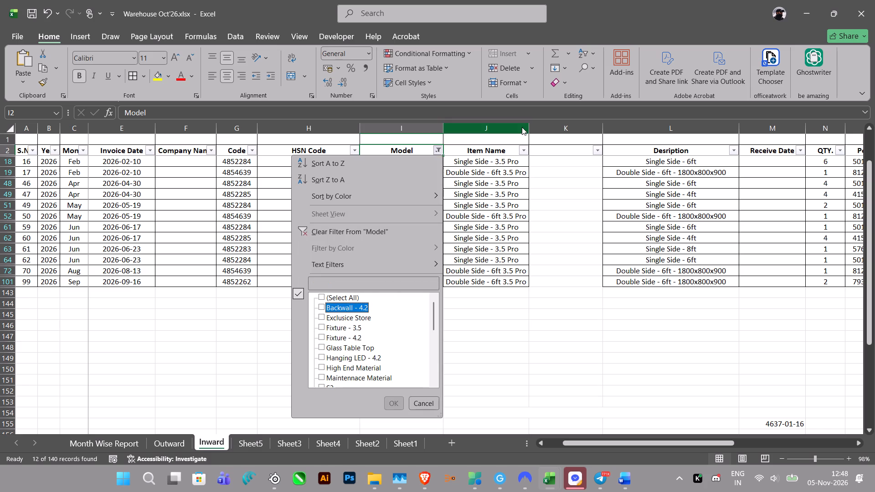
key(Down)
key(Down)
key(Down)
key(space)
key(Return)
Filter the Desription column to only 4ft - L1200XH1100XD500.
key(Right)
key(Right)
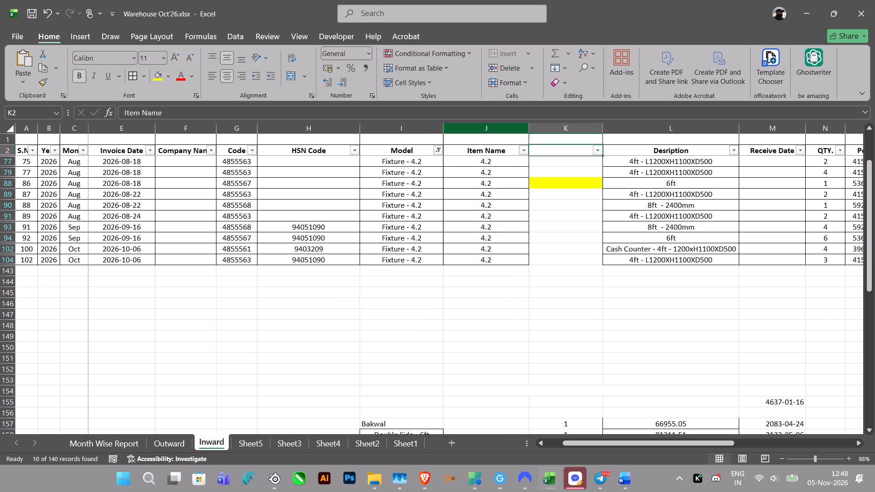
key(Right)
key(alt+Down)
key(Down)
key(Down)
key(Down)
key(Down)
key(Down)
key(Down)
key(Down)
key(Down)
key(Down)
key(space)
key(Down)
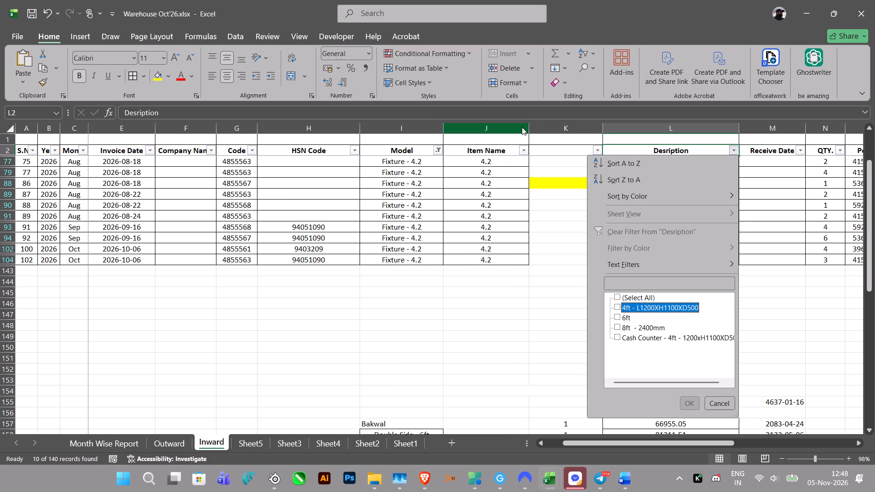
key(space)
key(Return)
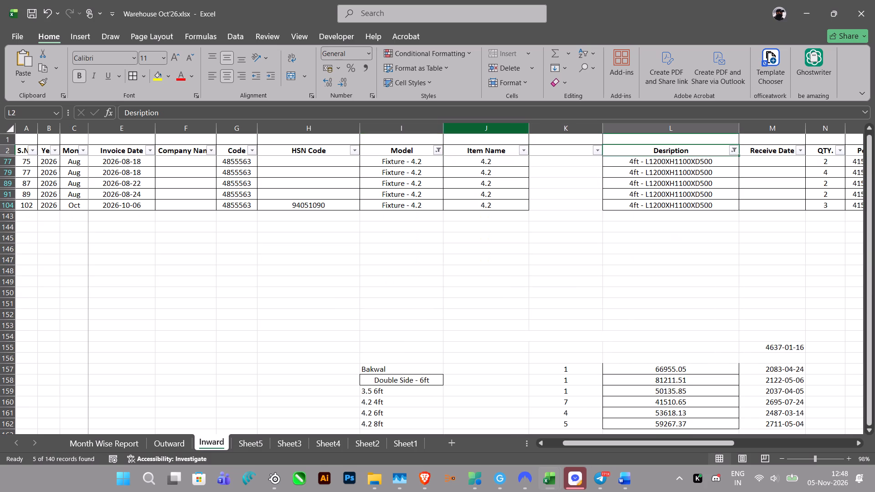
Look through the existing item names offered for the first filtered record's Item Name cell, leaving its value unaltered.
key(Left)
key(Left)
key(Down)
key(alt+Down)
key(Down)
key(Down)
key(Down)
key(Down)
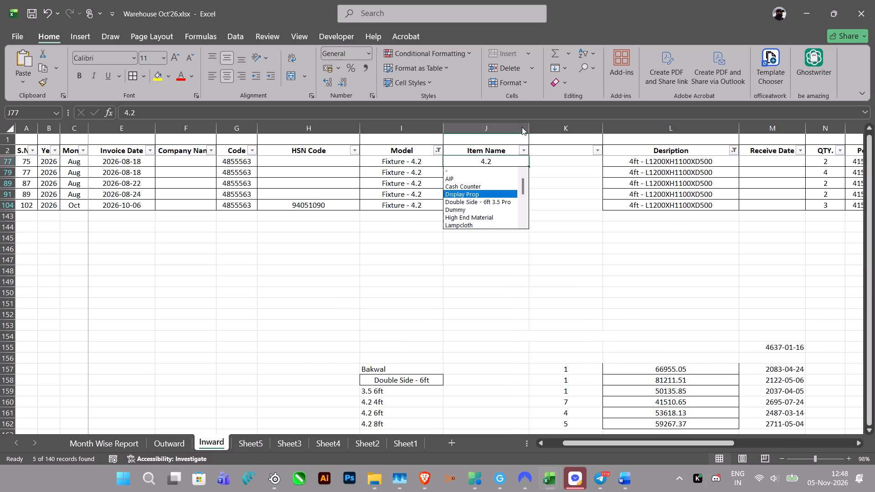
key(Down)
key(Down)
key(Down)
key(Down)
key(Down)
key(Down)
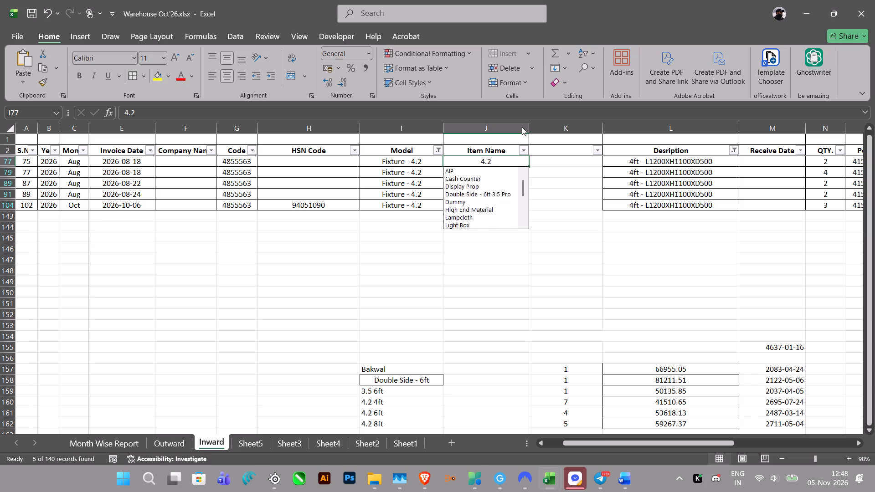
key(Down)
key(Down)
key(Down)
key(Down)
key(Down)
key(Down)
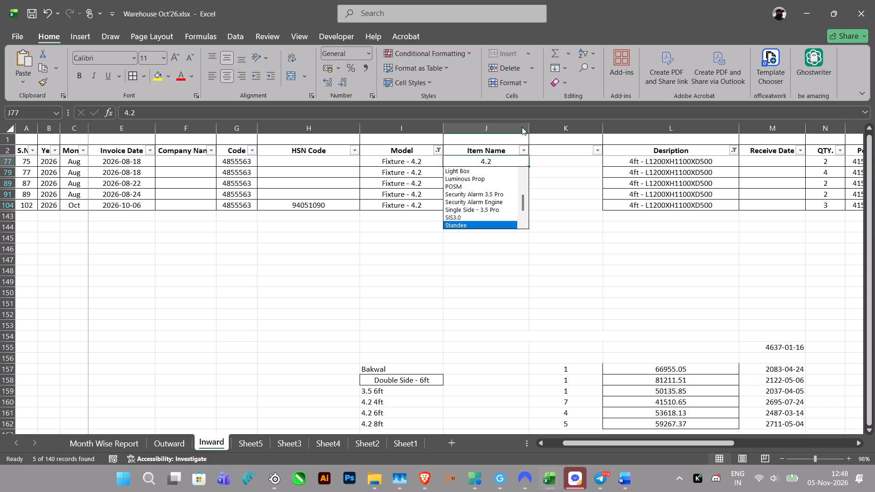
key(Down)
key(Down)
key(Down)
key(Down)
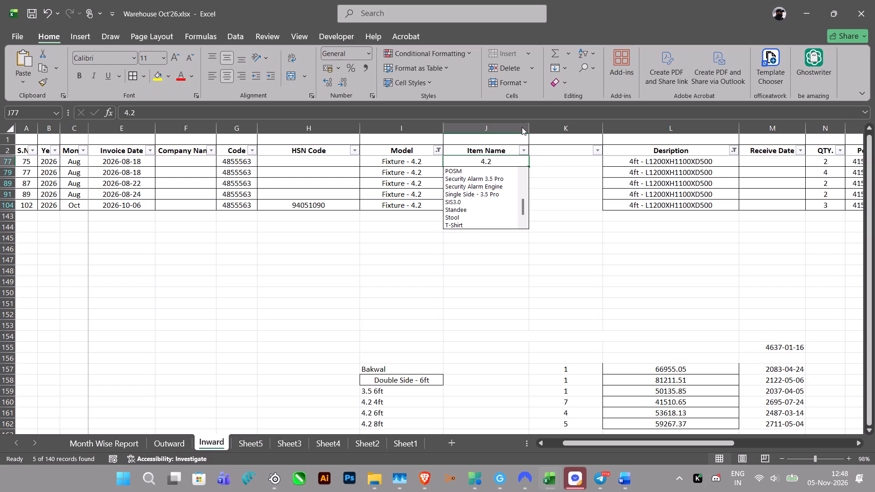
key(Up)
key(Up)
key(Down)
key(Down)
key(Down)
key(Down)
key(Up)
key(Up)
key(Up)
key(Up)
key(Up)
key(Up)
key(Up)
key(Up)
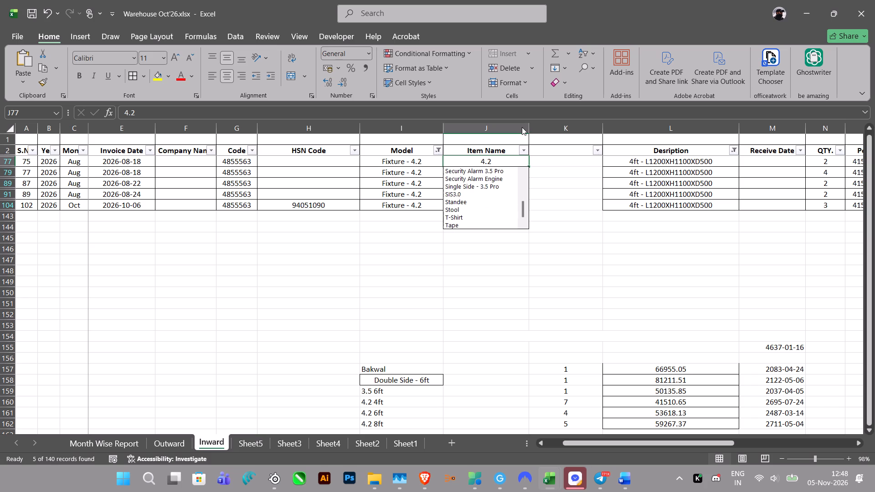
key(Up)
key(Up)
key(Up)
key(Up)
key(Up)
key(Up)
key(Up)
key(Up)
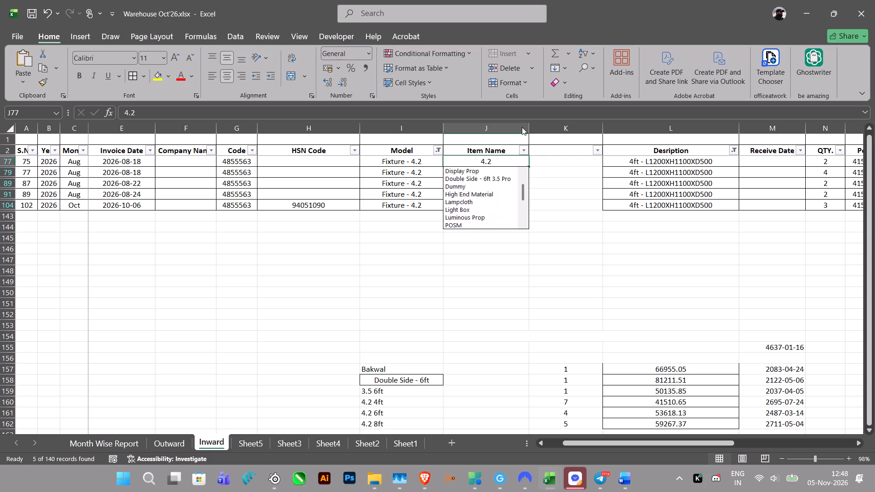
key(Up)
key(Escape)
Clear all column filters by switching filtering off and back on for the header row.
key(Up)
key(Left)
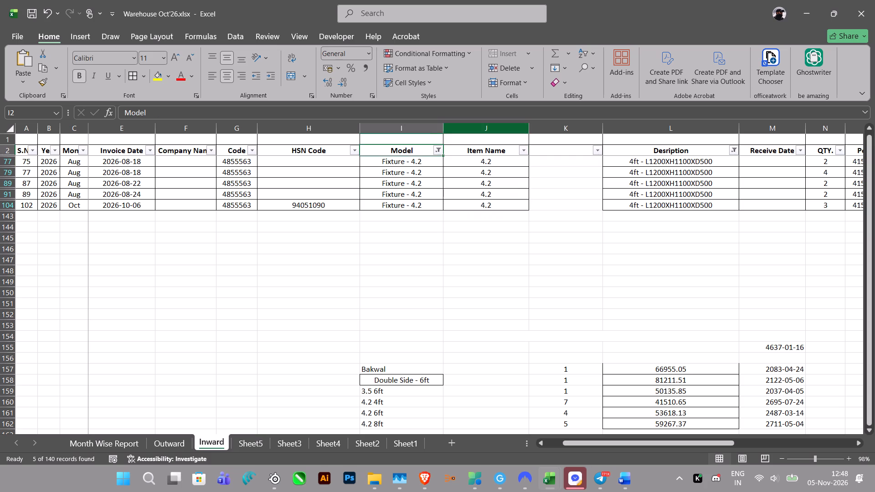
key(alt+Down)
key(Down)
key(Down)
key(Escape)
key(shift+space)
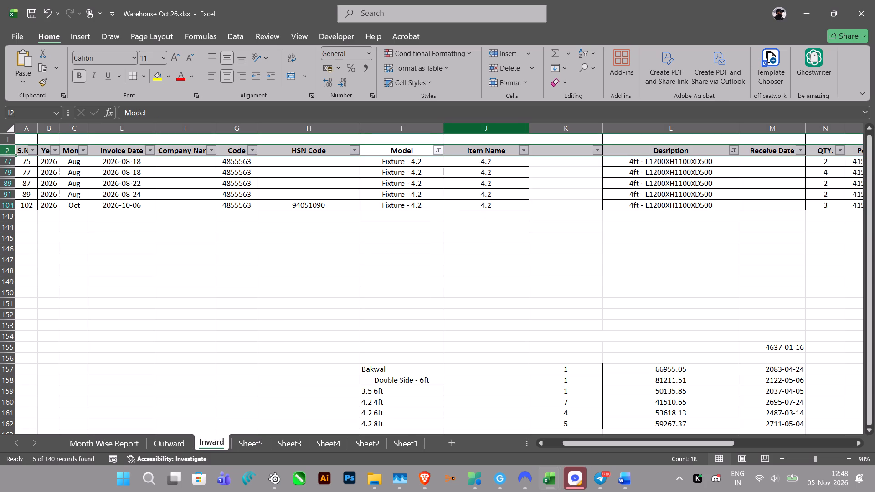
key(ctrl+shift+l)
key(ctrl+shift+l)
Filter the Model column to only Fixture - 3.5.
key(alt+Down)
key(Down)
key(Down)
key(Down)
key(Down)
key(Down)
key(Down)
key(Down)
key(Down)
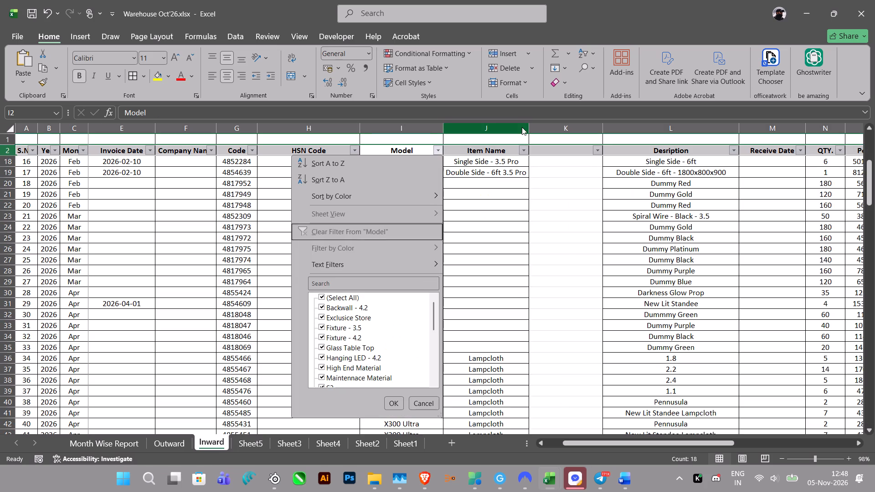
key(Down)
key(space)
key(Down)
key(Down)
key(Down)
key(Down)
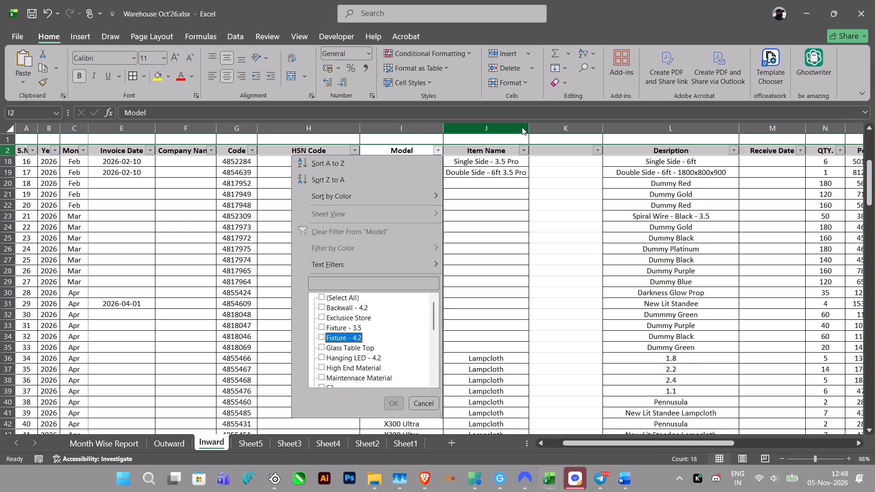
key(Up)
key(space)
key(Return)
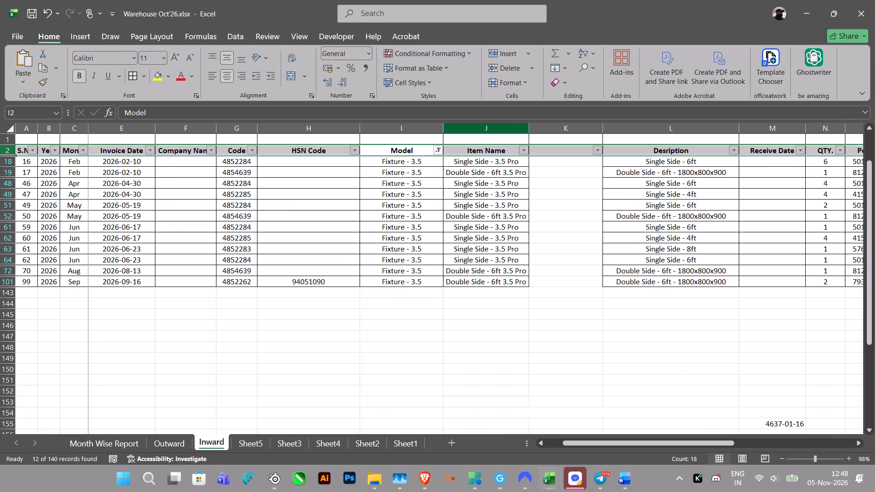
Switch the Model column's filter to show only Fixture - 4.2 records.
key(alt+Down)
key(Down)
key(Down)
key(Down)
key(Down)
key(Down)
key(Down)
key(Down)
key(Down)
key(Down)
key(Down)
key(Down)
key(Down)
key(space)
key(Down)
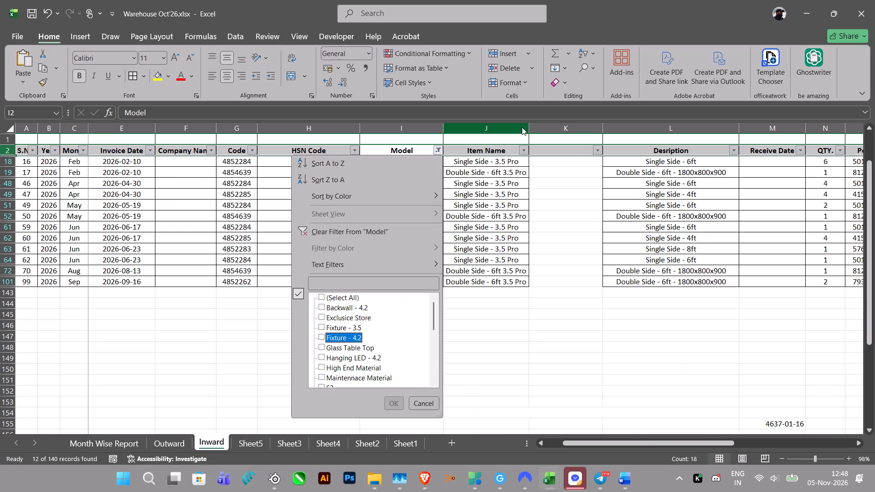
key(space)
key(Return)
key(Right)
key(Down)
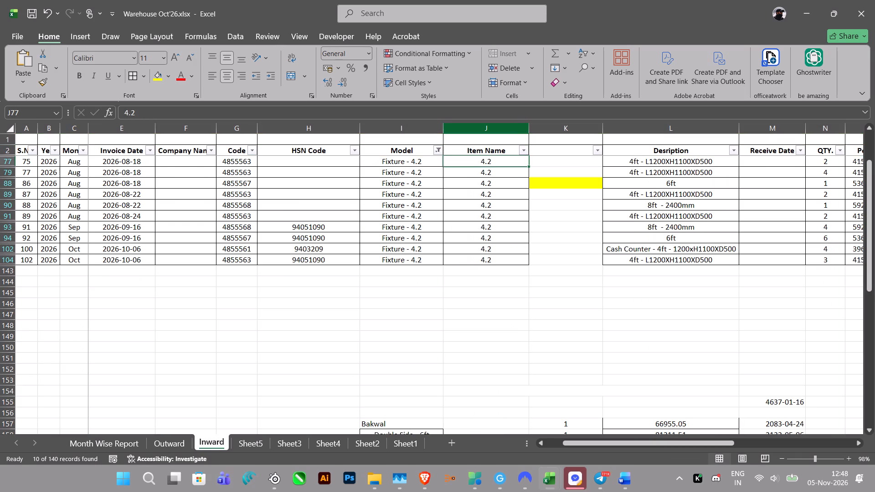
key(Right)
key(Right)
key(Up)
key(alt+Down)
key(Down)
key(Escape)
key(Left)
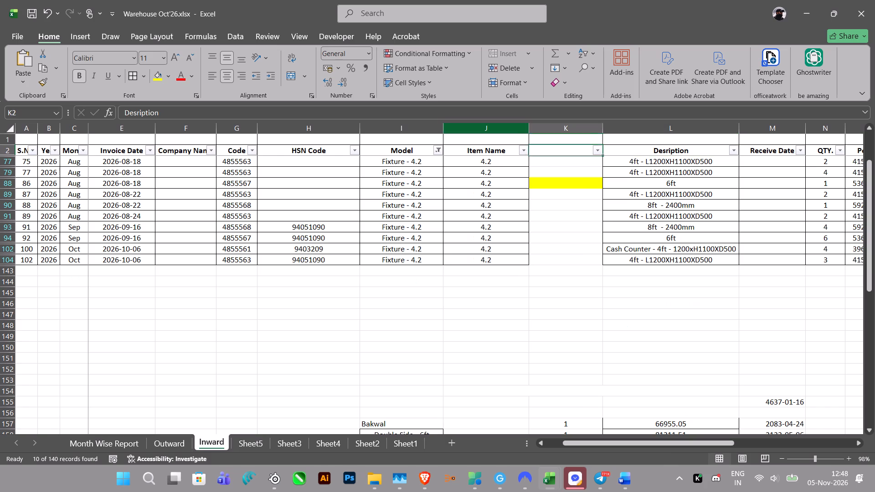
Switch the Model column's filter from Fixture - 4.2 to show only Fixture - 3.5 records.
key(Left)
key(Left)
key(Left)
key(Right)
key(alt+Down)
key(Down)
key(Down)
key(Down)
key(Down)
key(Down)
key(Down)
key(Down)
key(Down)
key(Down)
key(Down)
key(Down)
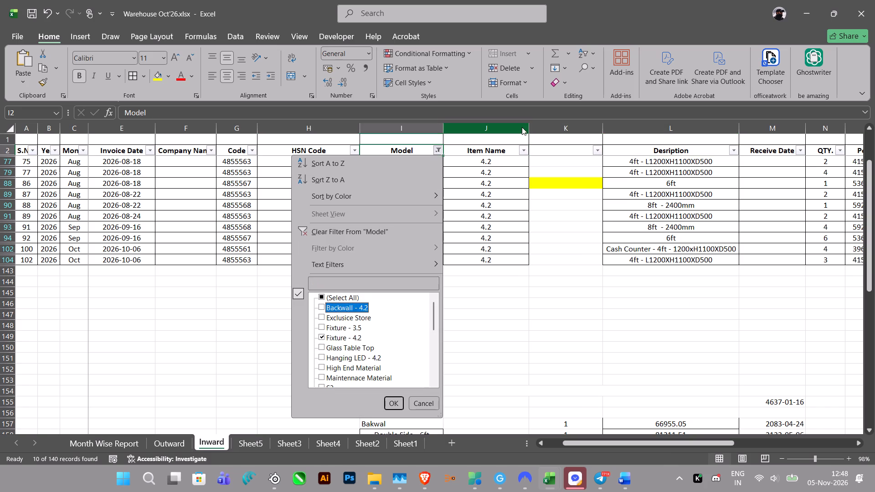
key(Down)
key(space)
key(Down)
key(space)
key(Return)
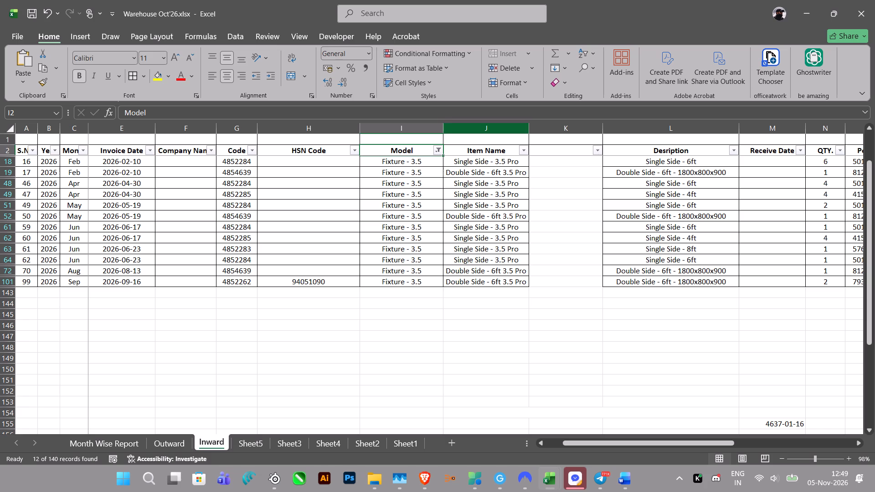
Filter the Item Name column to only Single Side - 3.5 Pro within the Fixture - 3.5 records.
key(Right)
key(alt+Down)
key(Down)
key(Down)
key(Down)
key(Down)
key(Down)
key(Down)
key(Down)
key(Down)
key(Down)
key(Down)
key(space)
key(Return)
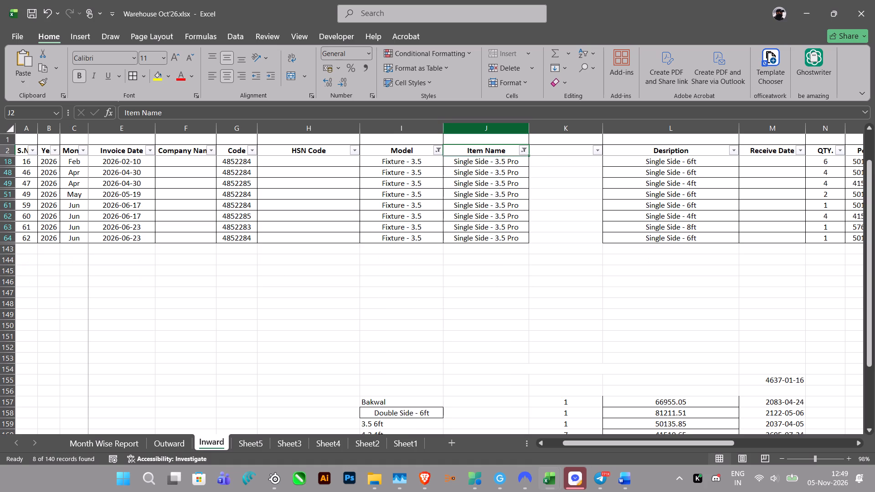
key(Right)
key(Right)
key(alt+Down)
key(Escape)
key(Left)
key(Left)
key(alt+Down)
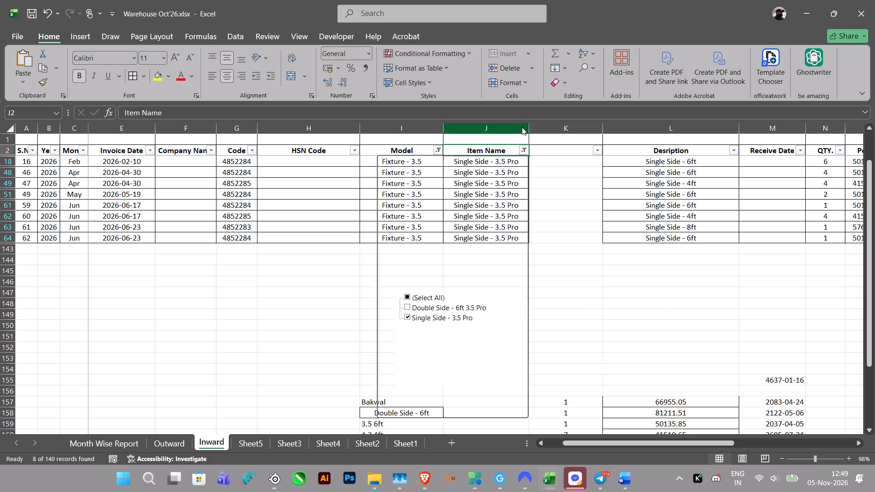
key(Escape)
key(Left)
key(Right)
Open the Item Name column's filter choices and go to the list of item names.
key(alt+Down)
key(Down)
key(Down)
key(Down)
key(Down)
key(Down)
key(Down)
key(Down)
key(Down)
key(Down)
key(Down)
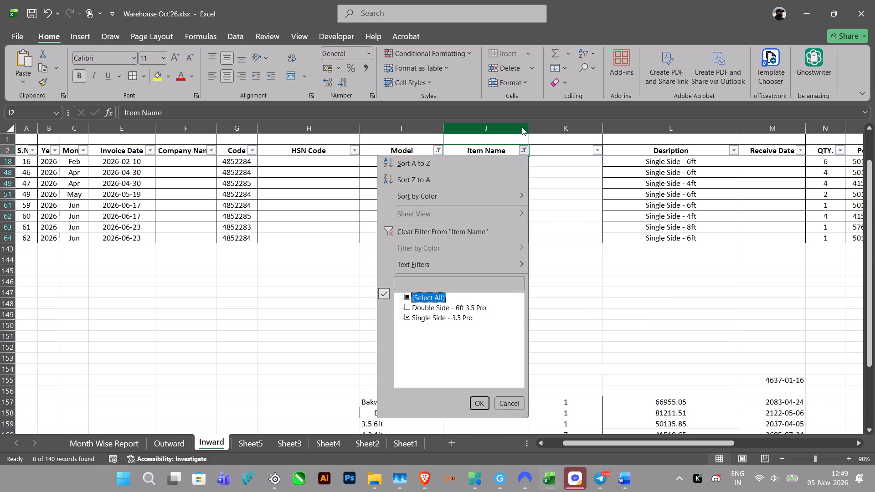
Reselect all item names in the Item Name column's filter within the Fixture - 3.5 records.
key(Up)
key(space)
key(Return)
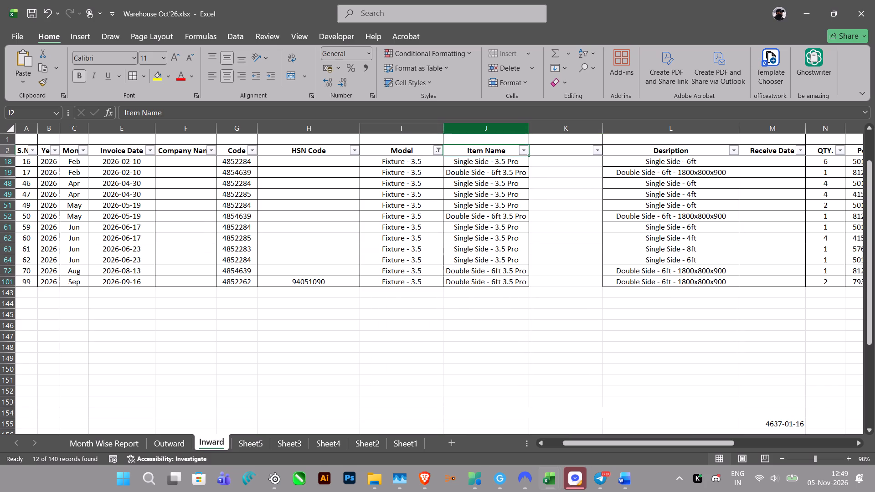
Deselect Fixture - 3.5 in the Model column's filter choices.
key(Left)
key(alt+Down)
key(Down)
key(Down)
key(Down)
key(Down)
key(Down)
key(Down)
key(Down)
key(Down)
key(Down)
key(Down)
key(Down)
key(Down)
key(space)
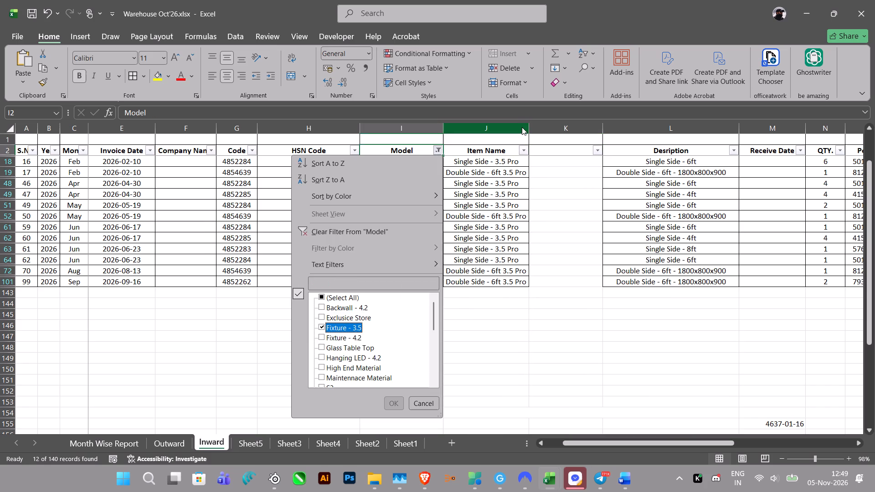